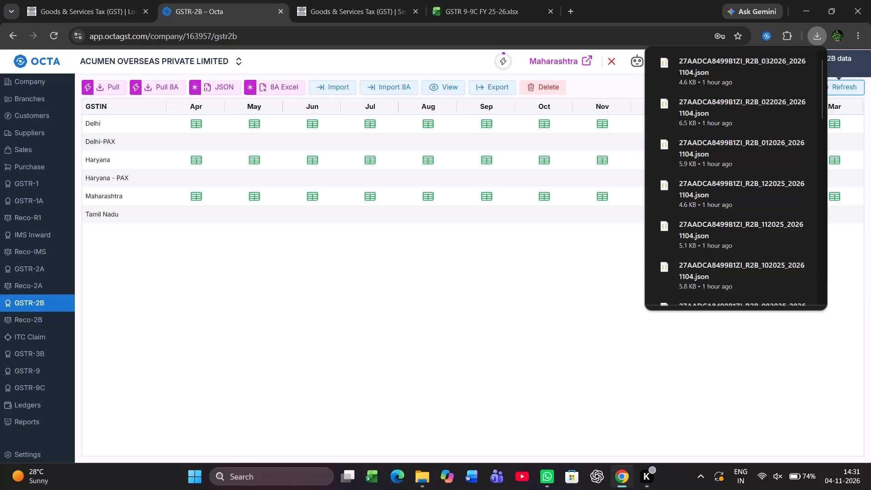
Dismiss the recent downloads list that covers part of the GSTR-2B monthly grid.
{"action": "left_click", "coordinate": [411, 379]}
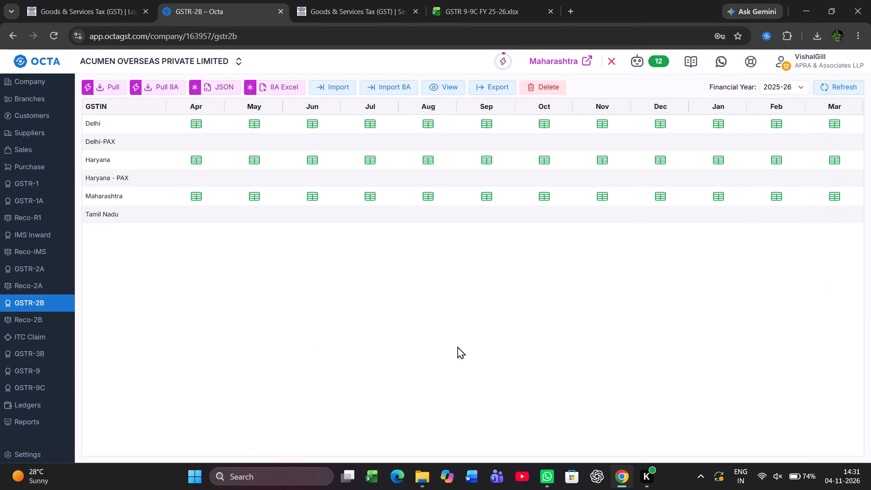
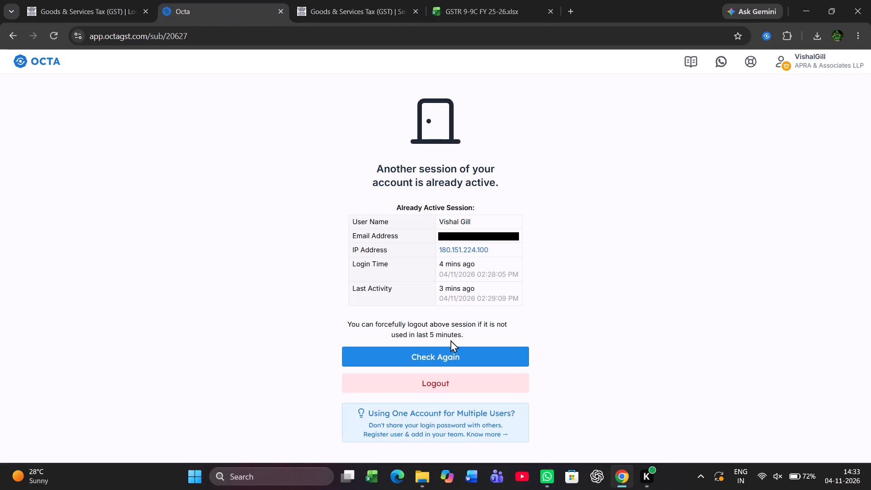
Recheck whether the account's other active session still blocks access to the GST workspace.
{"action": "left_click", "coordinate": [471, 355]}
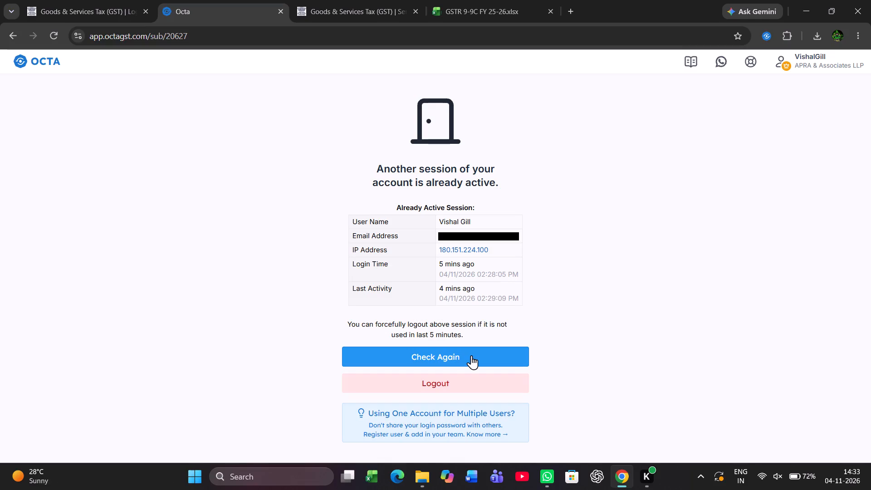
{"action": "left_click", "coordinate": [471, 355]}
{"action": "triple_click", "coordinate": [471, 355]}
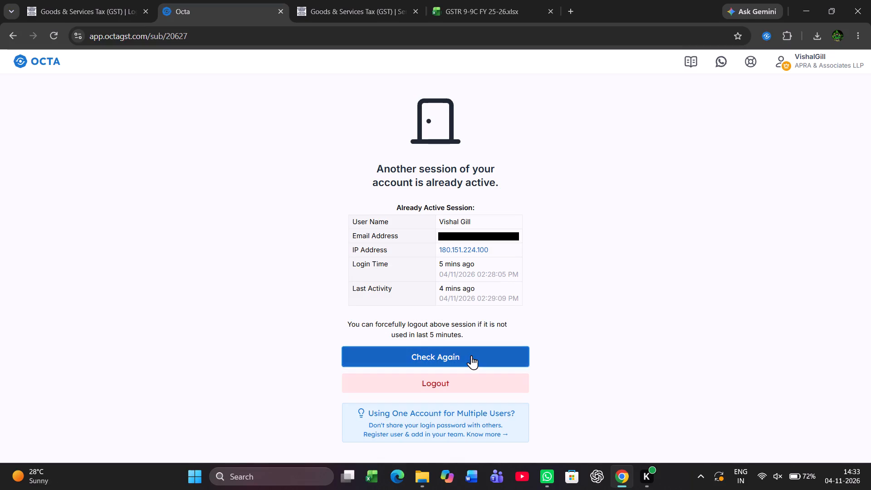
{"action": "triple_click", "coordinate": [471, 355]}
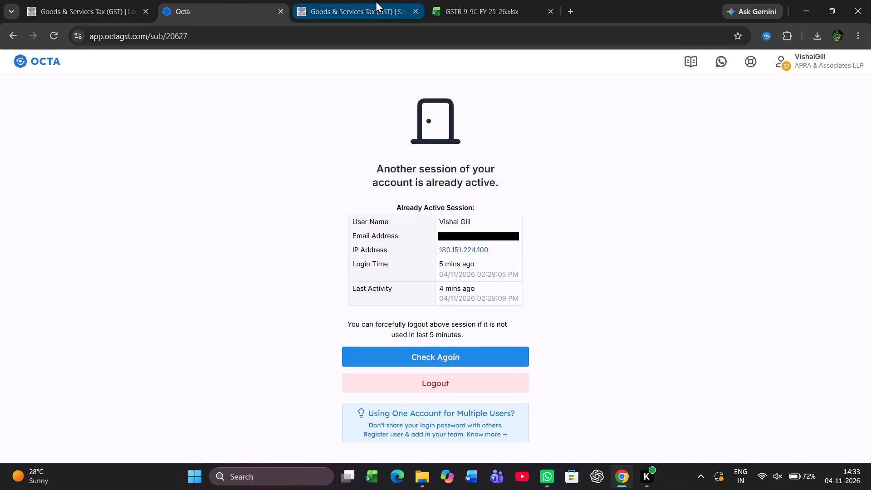
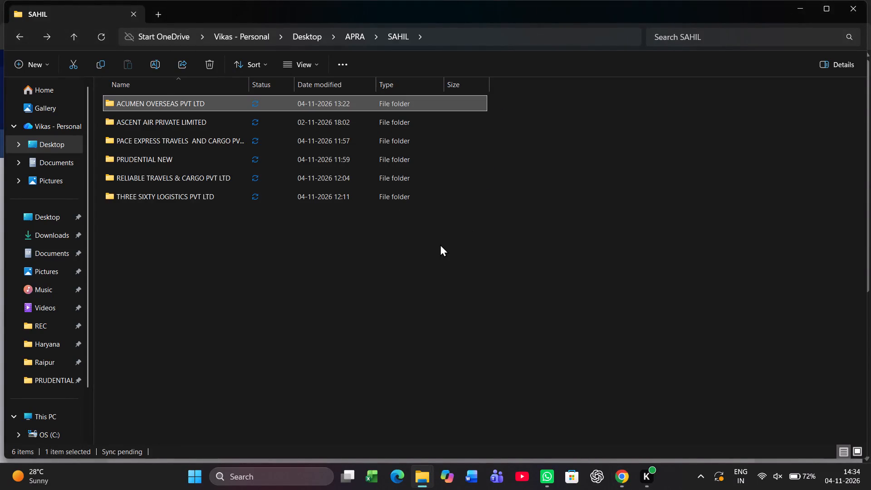
Switch to the Downloads folder and delete all twelve of today's GSTR-2B (R2B) JSON files, covering periods 042025 to 032026.
{"action": "key", "text": "alt+Tab"}
{"action": "key", "text": "alt+Tab"}
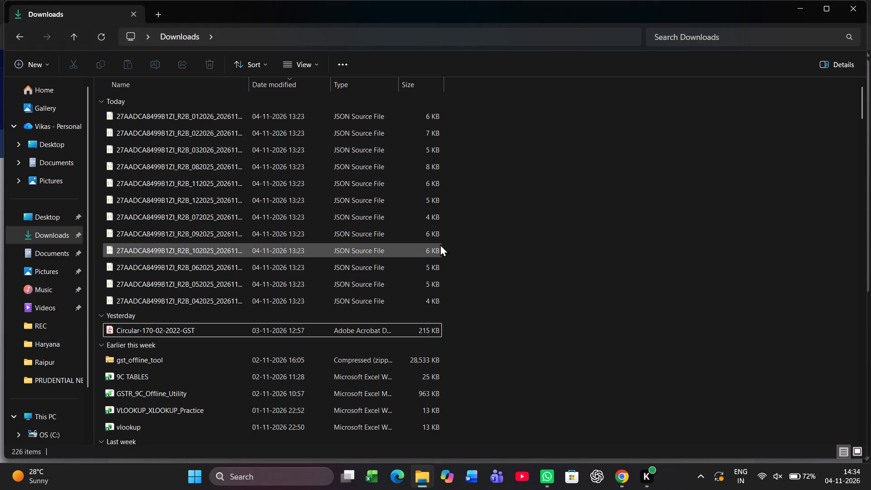
{"action": "key", "text": "Up"}
{"action": "key", "text": "Up"}
{"action": "key", "text": "Up"}
{"action": "key", "text": "Up"}
{"action": "key", "text": "Up"}
{"action": "key", "text": "Up"}
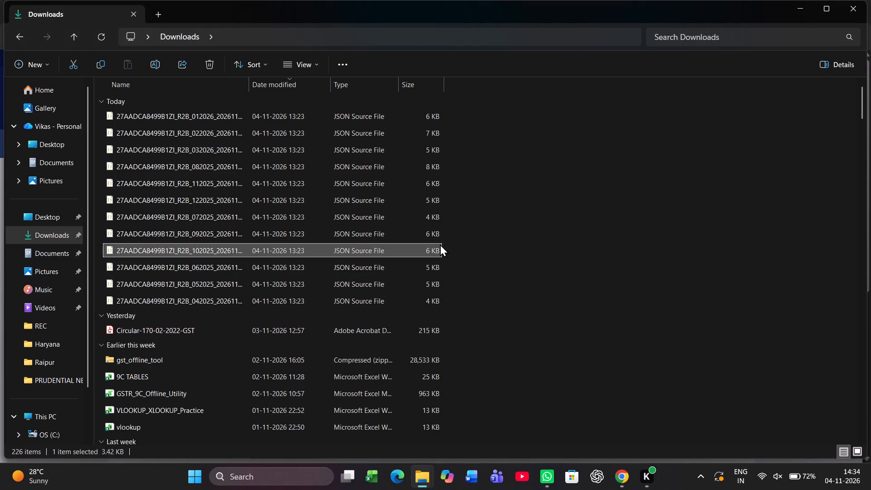
{"action": "key", "text": "Up"}
{"action": "key", "text": "Up"}
{"action": "key", "text": "Up"}
{"action": "key", "text": "Up"}
{"action": "key", "text": "Up"}
{"action": "key", "text": "Up"}
{"action": "key", "text": "Up"}
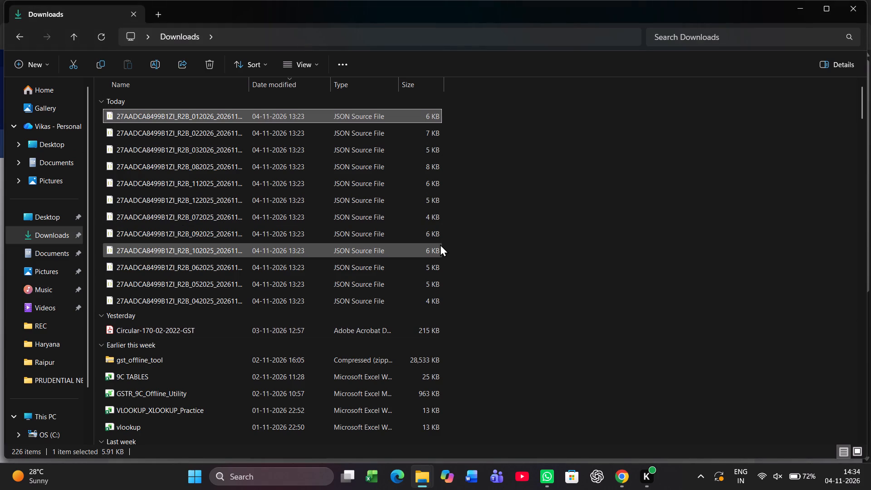
{"action": "key", "text": "shift+Down"}
{"action": "key", "text": "shift+Down"}
{"action": "key", "text": "shift+Down"}
{"action": "key", "text": "shift+Down"}
{"action": "key", "text": "shift+Down"}
{"action": "key", "text": "shift+Down"}
{"action": "key", "text": "shift+Down"}
{"action": "key", "text": "shift+Down"}
{"action": "key", "text": "shift+Down"}
{"action": "key", "text": "shift+Down"}
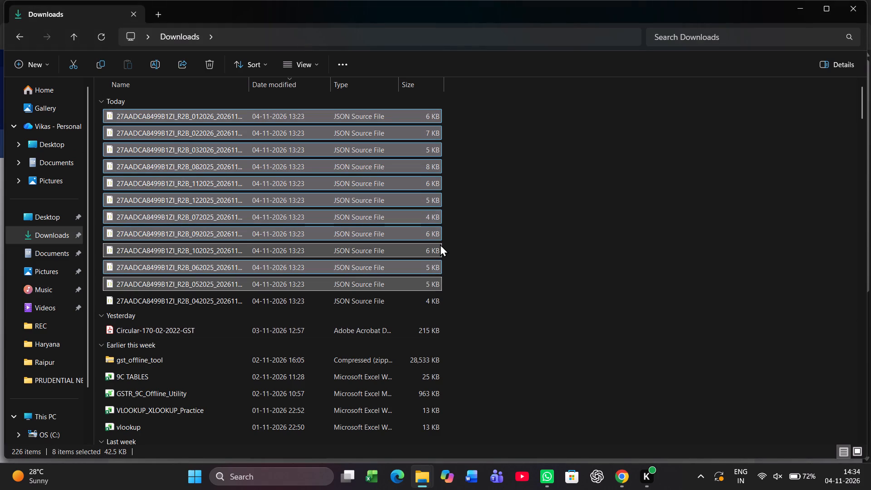
{"action": "key", "text": "shift+Down"}
{"action": "key", "text": "Delete"}
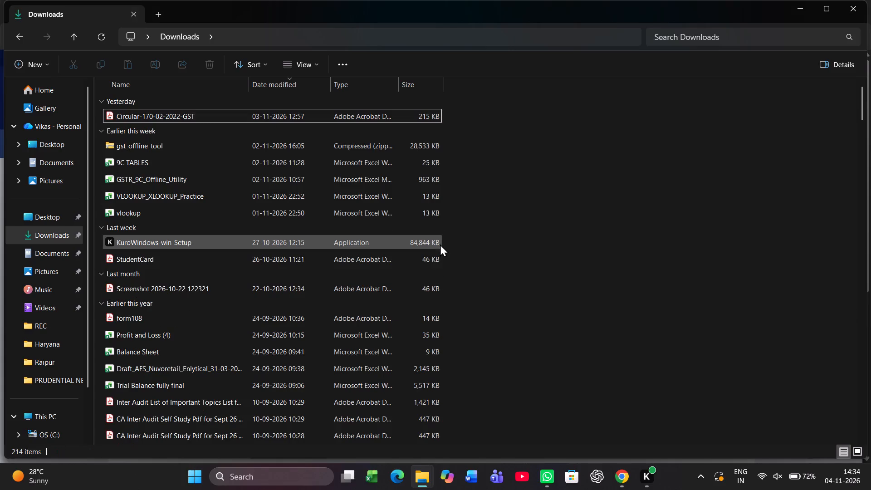
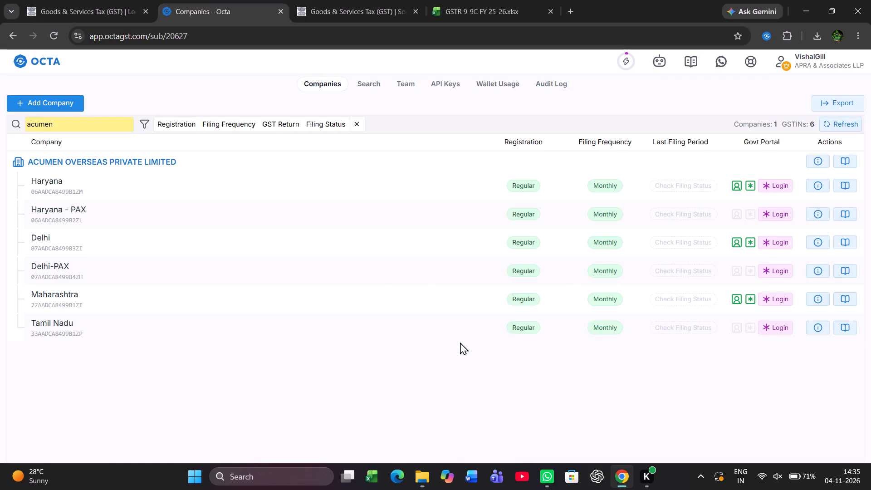
Switch to File Explorer and open the MAHARASHTRA 1ZI folder inside ACUMEN OVERSEAS PVT LTD.
{"action": "key", "text": "alt+Tab"}
{"action": "key", "text": "alt+Tab"}
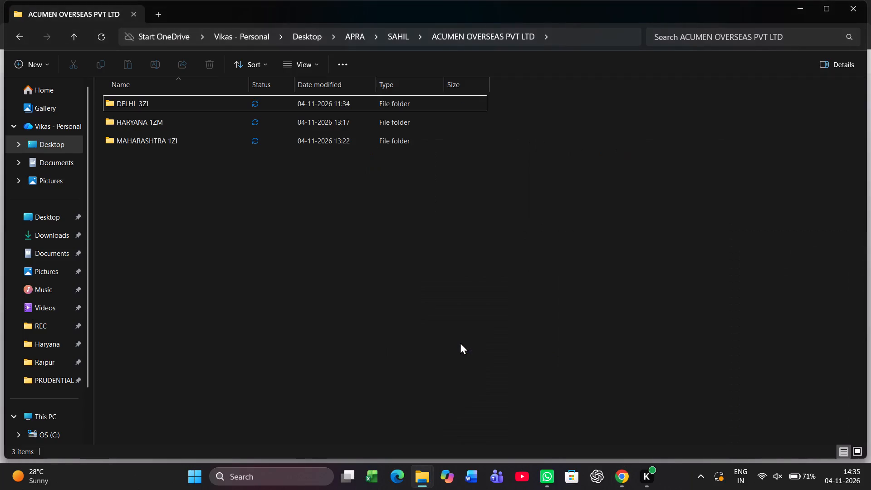
{"action": "key", "text": "Down"}
{"action": "key", "text": "Down"}
{"action": "key", "text": "Return"}
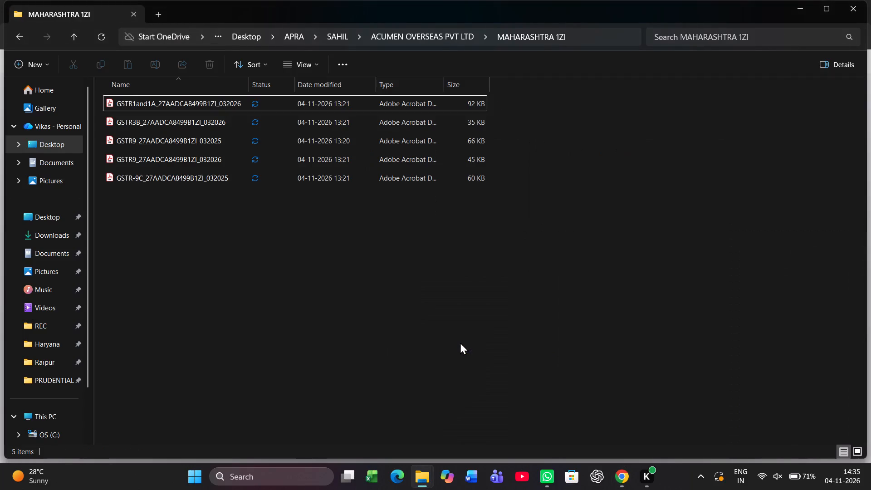
Switch back to OCTA in Chrome and try to open the workspace of Acumen Overseas Private Limited's Maharashtra registration.
{"action": "key", "text": "alt+Tab"}
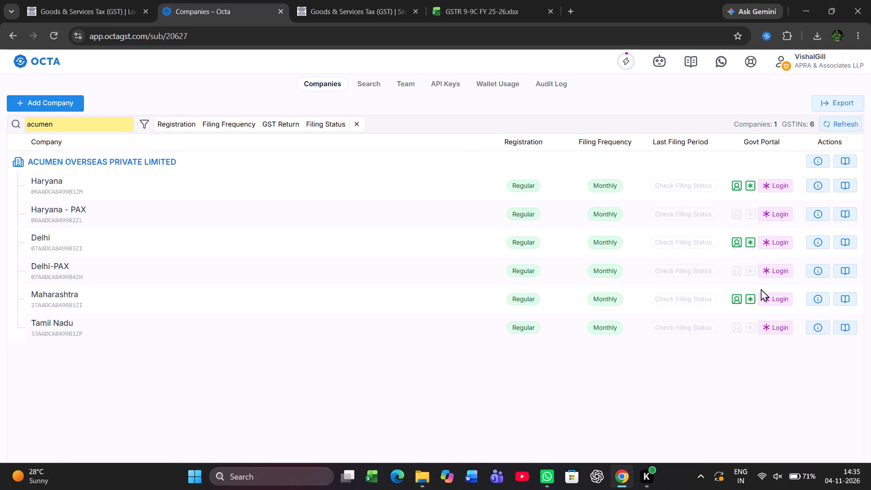
{"action": "left_click", "coordinate": [839, 301]}
{"action": "left_click", "coordinate": [843, 296]}
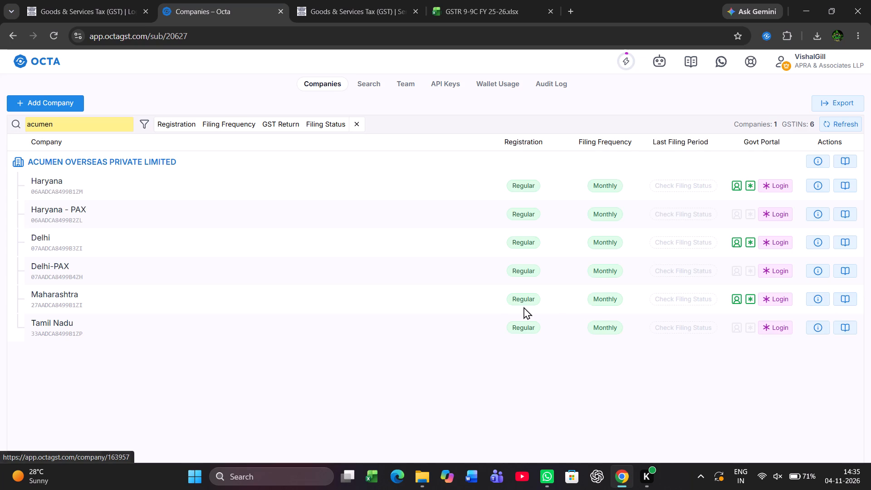
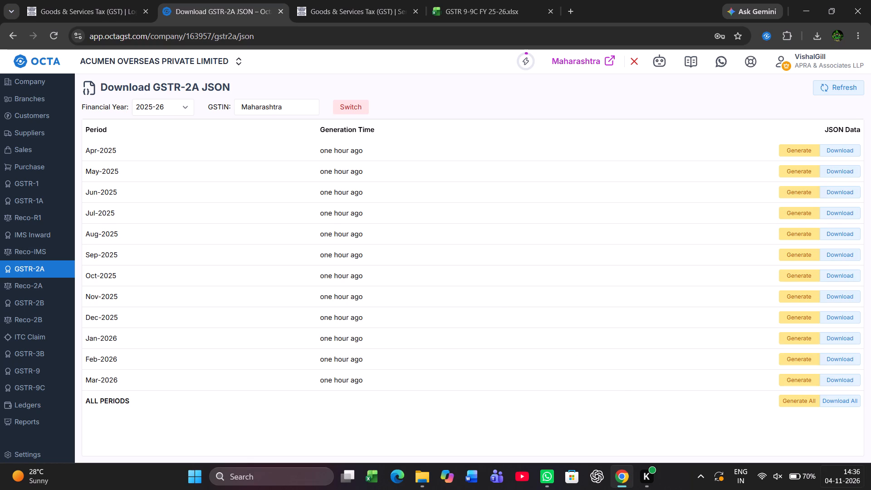
Download the GSTR-2A JSON files of all 2025-26 periods for the Maharashtra registration.
{"action": "left_click", "coordinate": [842, 395]}
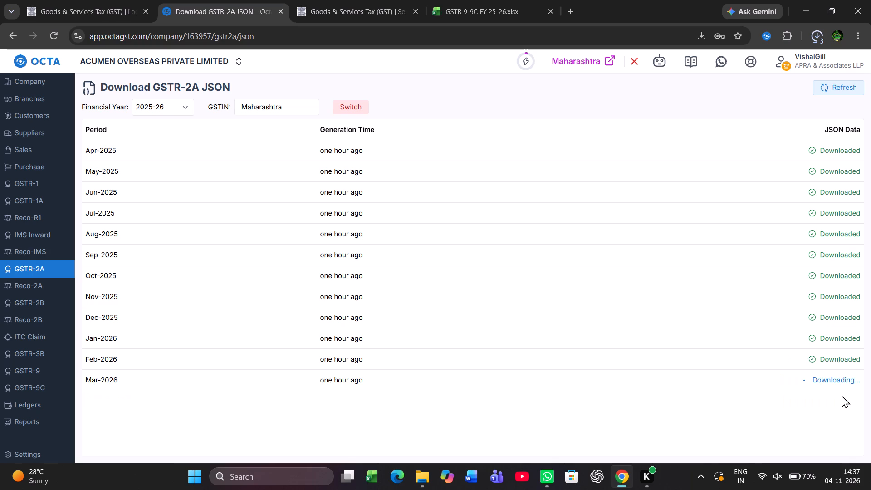
Choose the 12 downloaded Maharashtra R2A zip files from Downloads for the GSTR-2A data import, leaving out gst_offline_tool.
{"action": "left_click", "coordinate": [55, 270]}
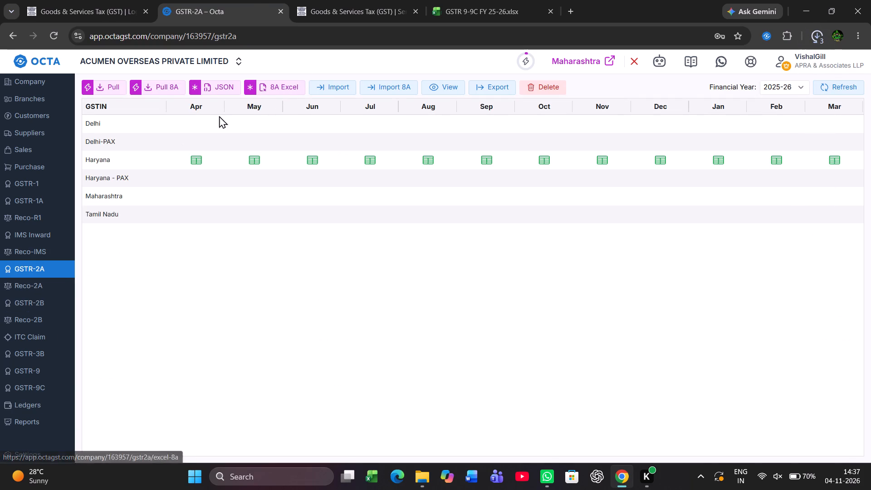
{"action": "left_click", "coordinate": [323, 88]}
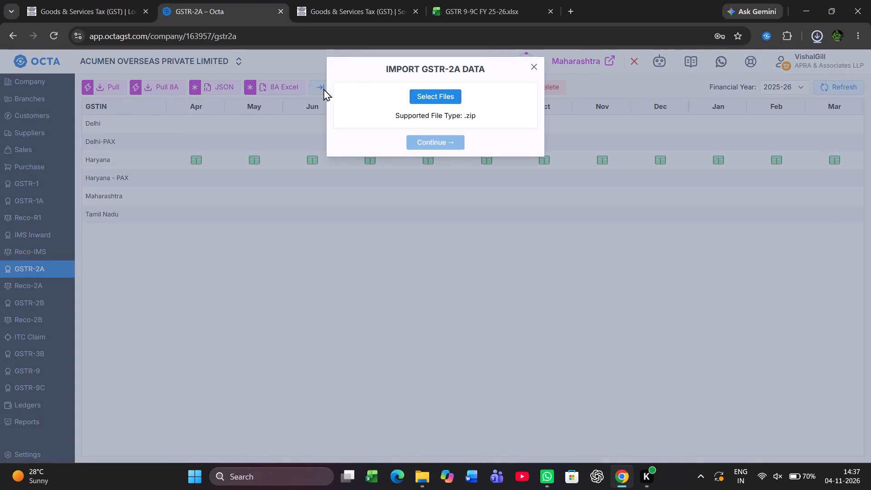
{"action": "left_click", "coordinate": [435, 98]}
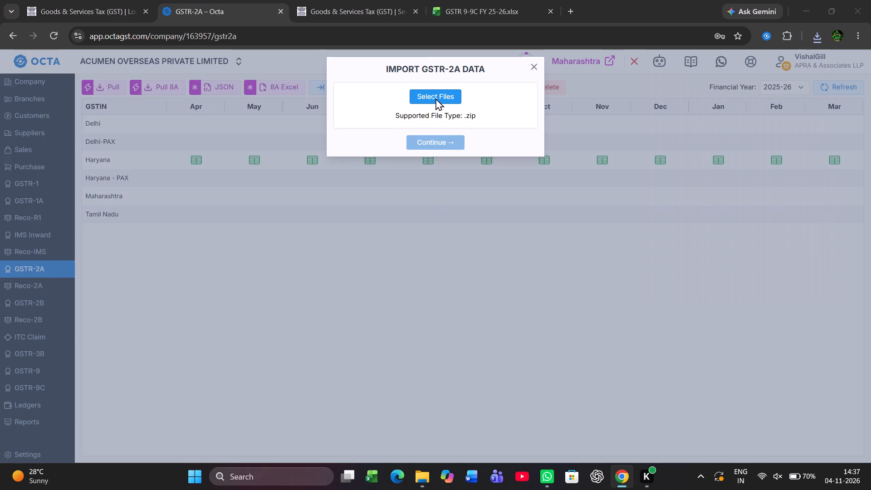
{"action": "key", "text": "Down"}
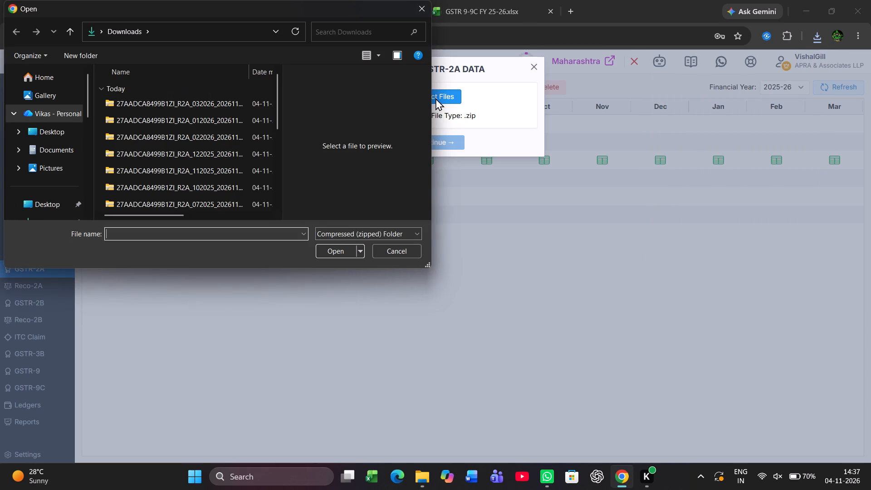
{"action": "key", "text": "Up"}
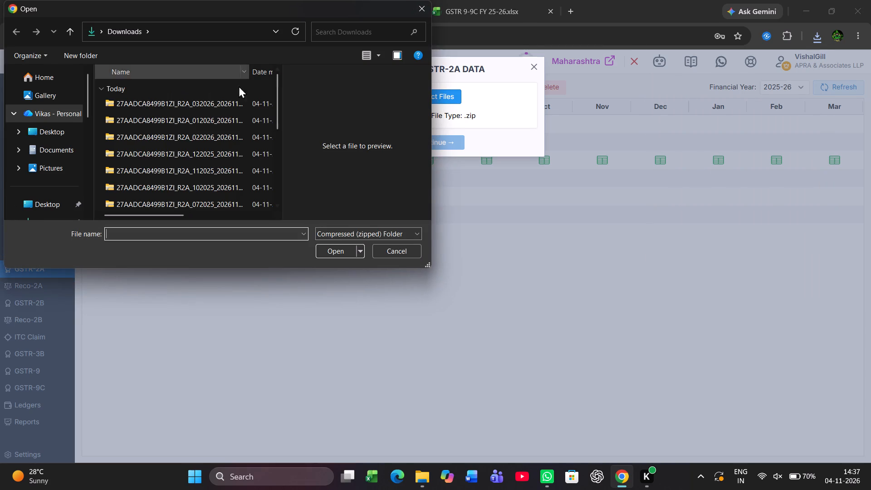
{"action": "left_click", "coordinate": [227, 108]}
{"action": "key", "text": "shift+Down"}
{"action": "key", "text": "shift+Down"}
{"action": "key", "text": "shift+Down"}
{"action": "key", "text": "shift+Down"}
{"action": "key", "text": "shift+Down"}
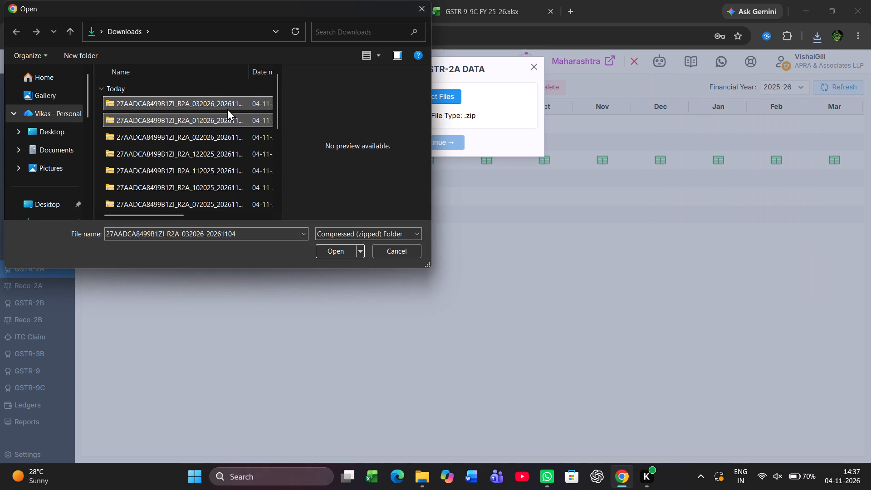
{"action": "key", "text": "shift+Down"}
{"action": "key", "text": "shift+Down"}
{"action": "key", "text": "shift+Down"}
{"action": "key", "text": "shift+Down"}
{"action": "key", "text": "shift+Down"}
{"action": "key", "text": "shift+Down"}
{"action": "key", "text": "shift+Down"}
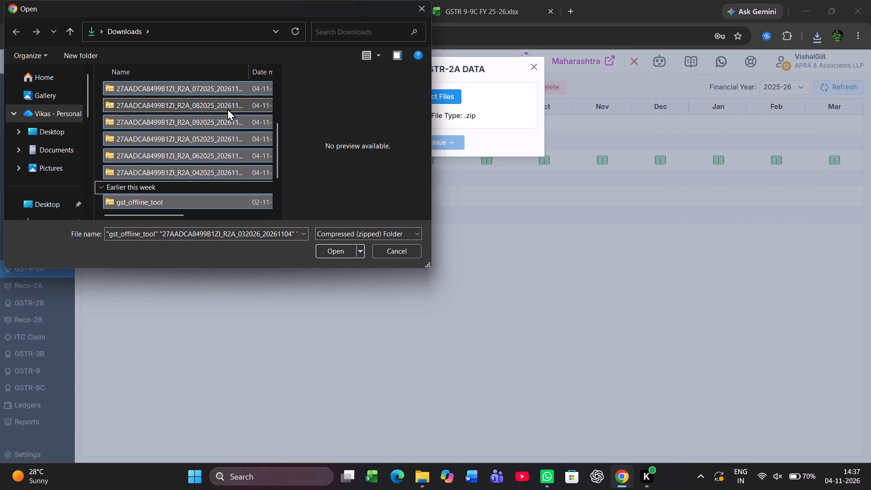
{"action": "key", "text": "shift+Up"}
{"action": "key", "text": "Return"}
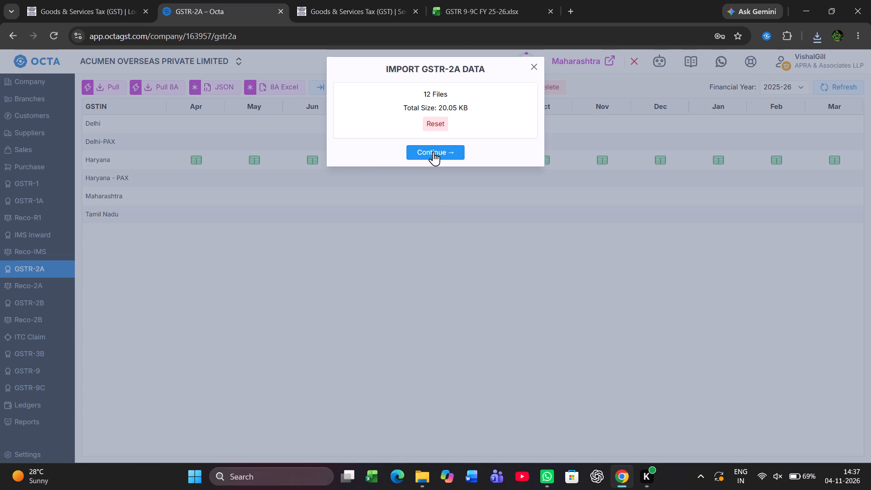
Start importing the selected Maharashtra GSTR-2A files for Apr-2025 to Mar-2026 and close the import window once they are uploaded.
{"action": "right_click", "coordinate": [433, 151]}
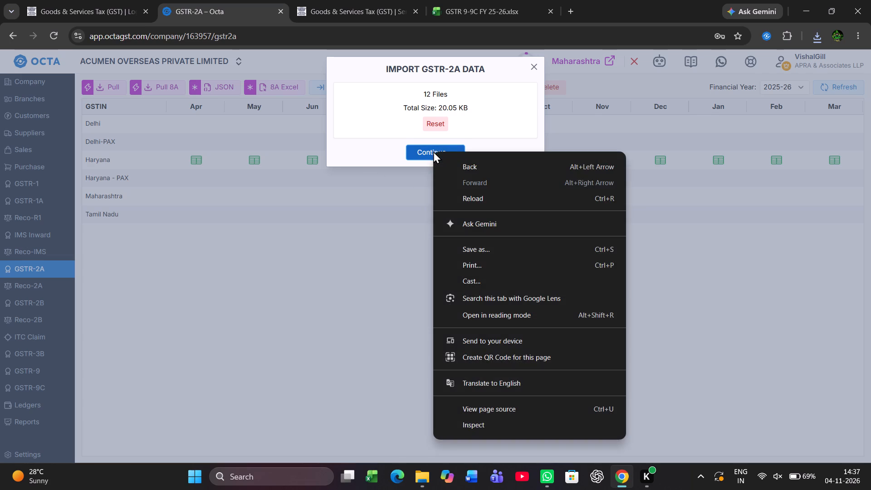
{"action": "left_click", "coordinate": [433, 151]}
{"action": "left_click", "coordinate": [433, 151]}
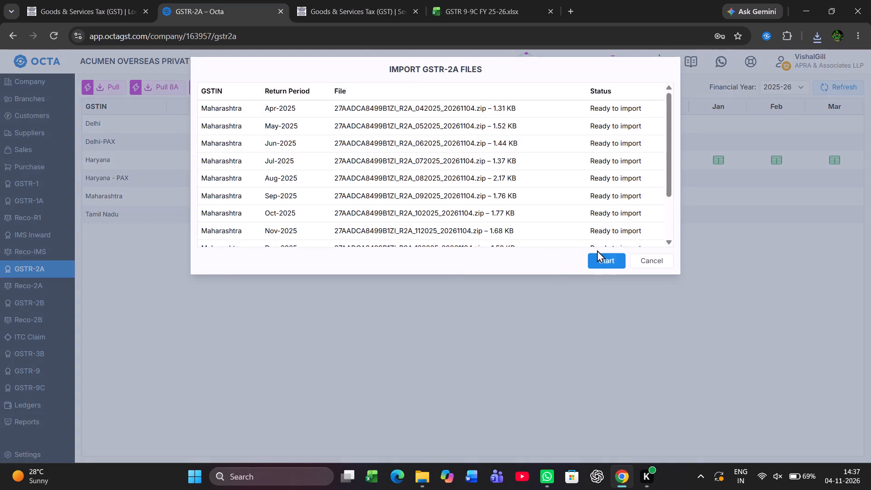
{"action": "left_click", "coordinate": [597, 265]}
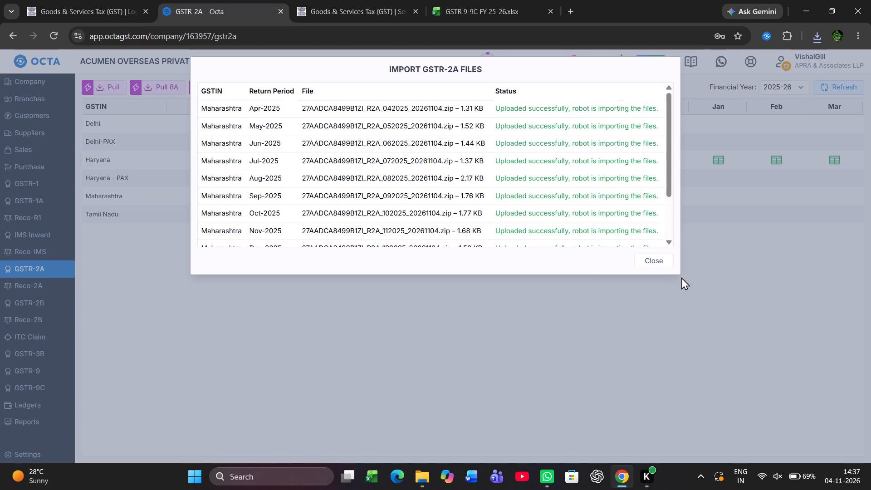
{"action": "left_click", "coordinate": [665, 266]}
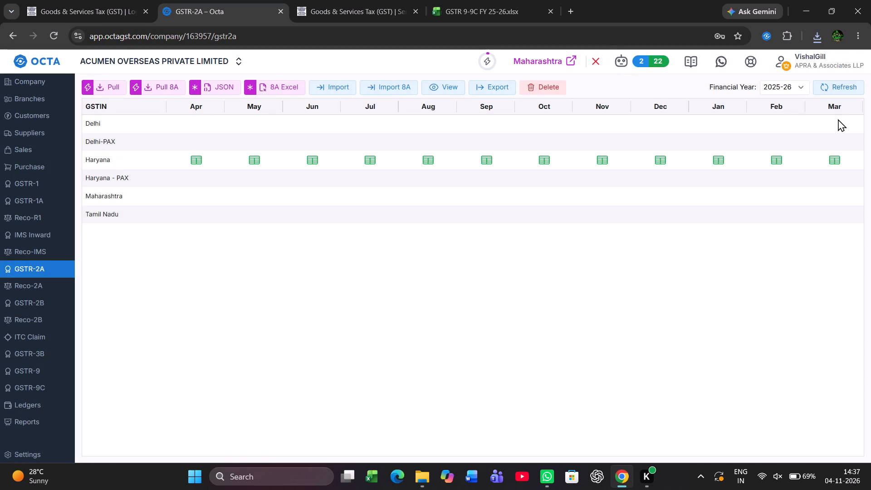
Refresh the GSTR-2A data availability and examine the robot status of the Maharashtra file imports.
{"action": "left_click", "coordinate": [838, 119]}
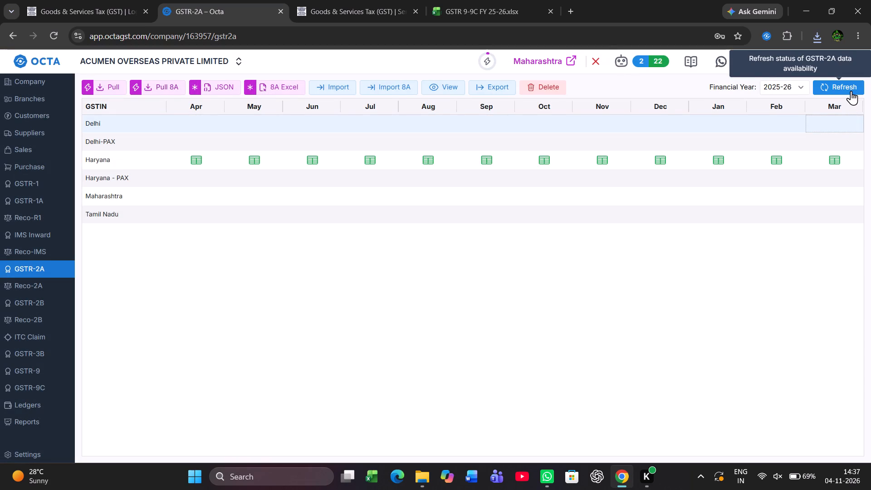
{"action": "left_click", "coordinate": [851, 91]}
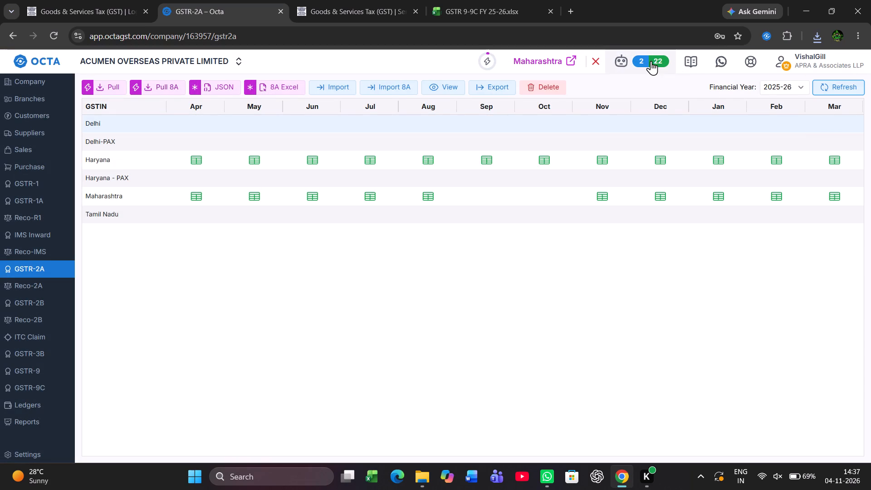
{"action": "left_click", "coordinate": [651, 61]}
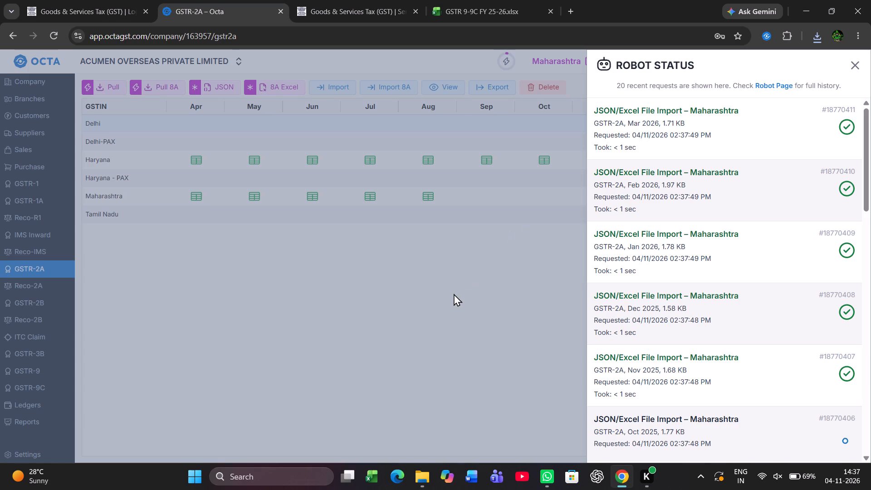
{"action": "left_click", "coordinate": [454, 294]}
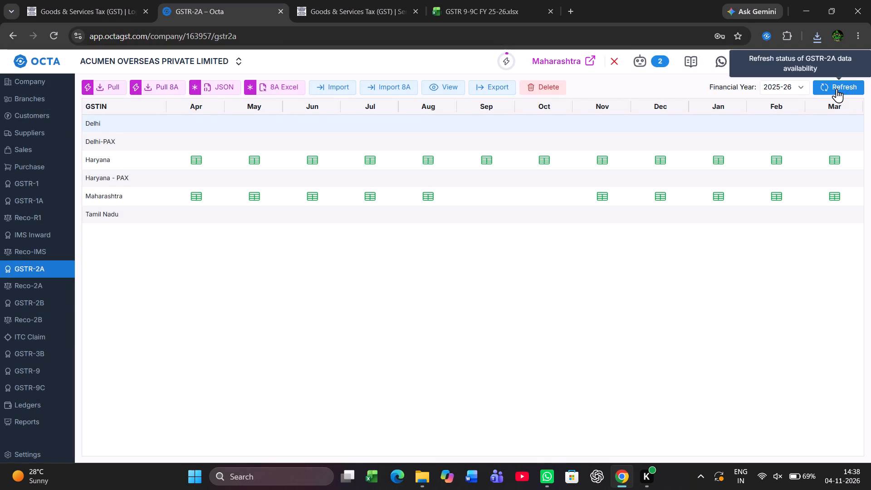
{"action": "left_click", "coordinate": [837, 88]}
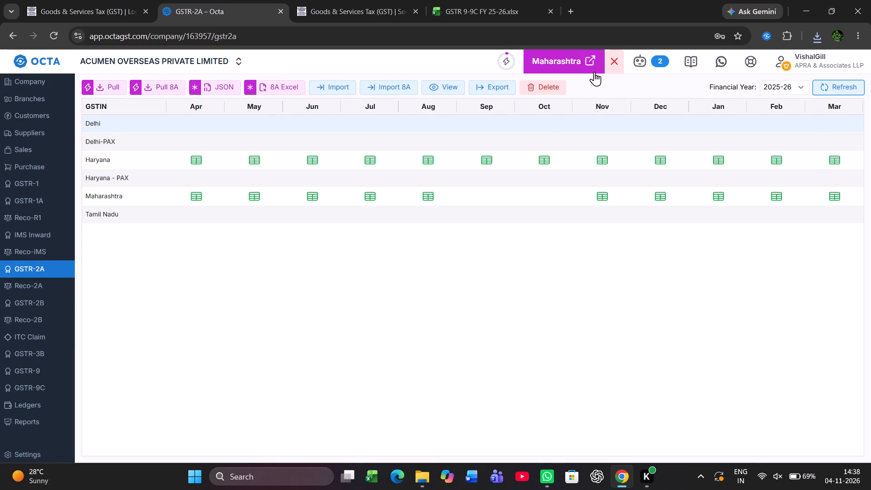
{"action": "left_click", "coordinate": [651, 63]}
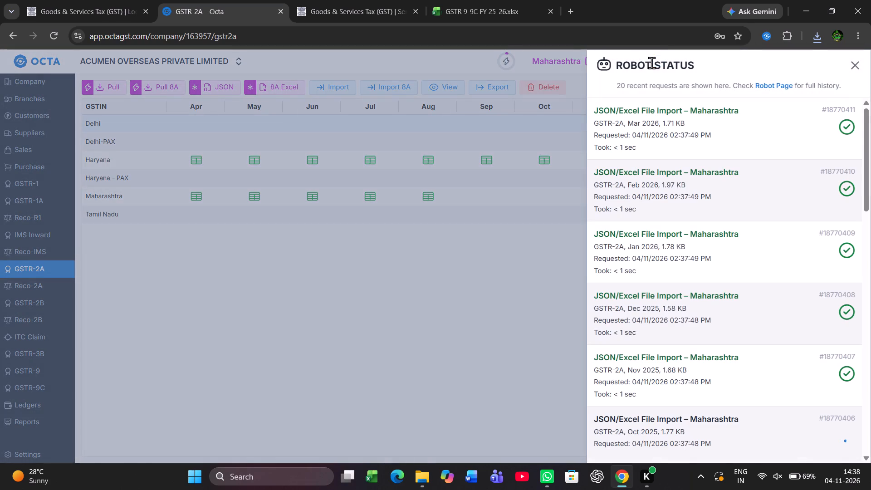
{"action": "scroll", "coordinate": [683, 289], "scroll_direction": "down", "scroll_amount": 4}
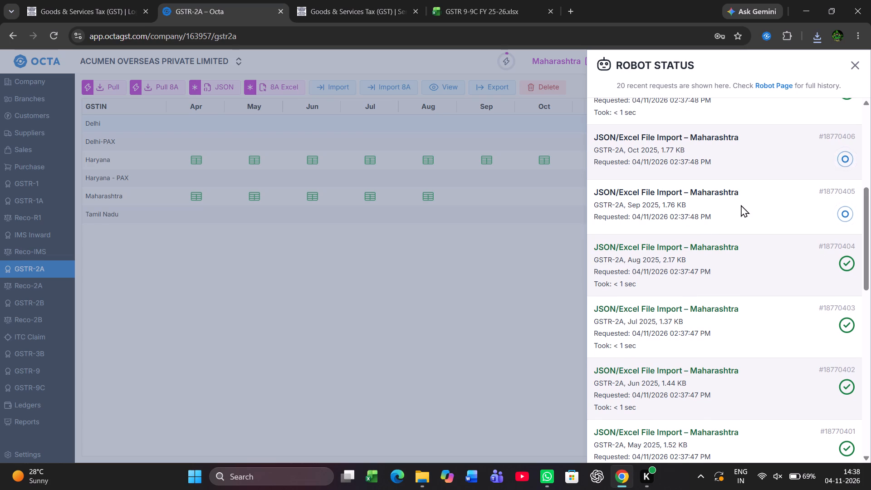
{"action": "left_click", "coordinate": [534, 287]}
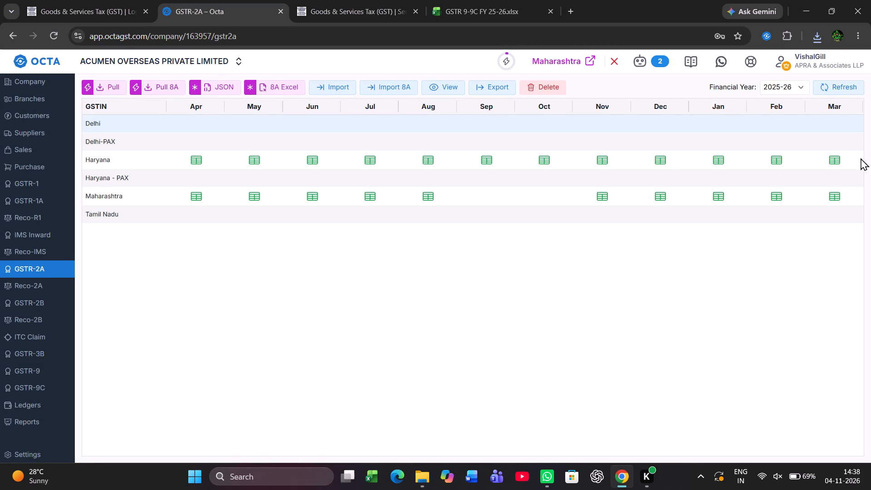
Refresh the GSTR-2A availability repeatedly to check Maharashtra's remaining months, and check the 2025-26 GSTR-2B availability as well.
{"action": "left_click", "coordinate": [842, 87]}
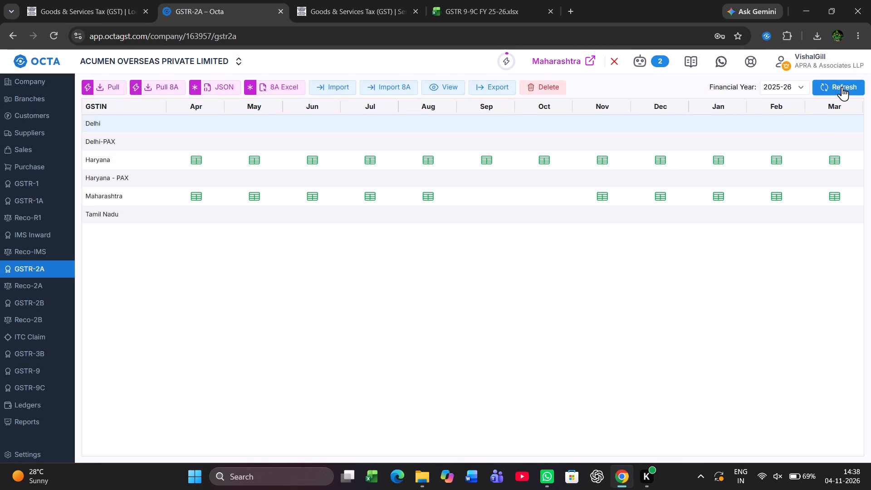
{"action": "triple_click", "coordinate": [842, 87]}
{"action": "triple_click", "coordinate": [842, 87]}
{"action": "triple_click", "coordinate": [842, 87]}
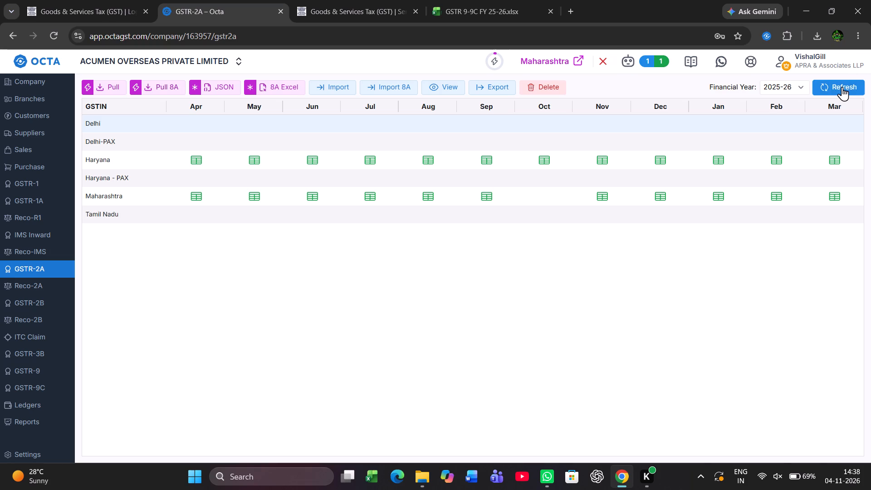
{"action": "triple_click", "coordinate": [842, 87]}
{"action": "left_click", "coordinate": [842, 87]}
{"action": "triple_click", "coordinate": [842, 87]}
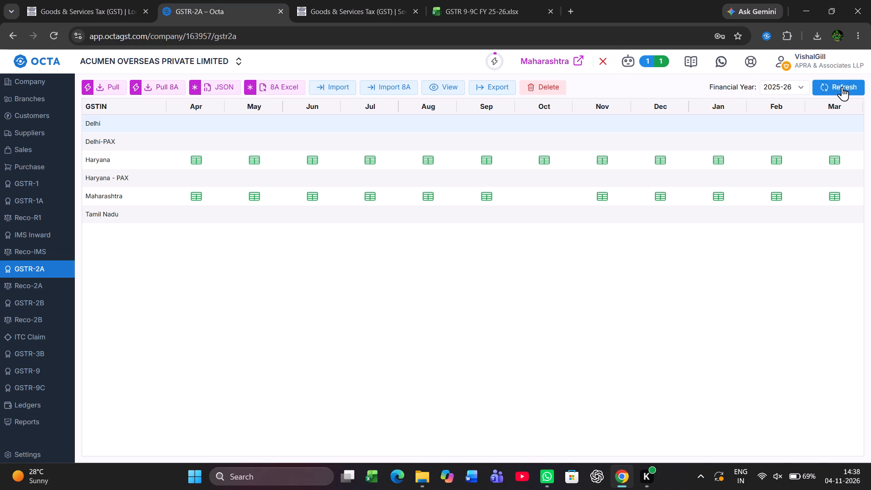
{"action": "left_click", "coordinate": [842, 87]}
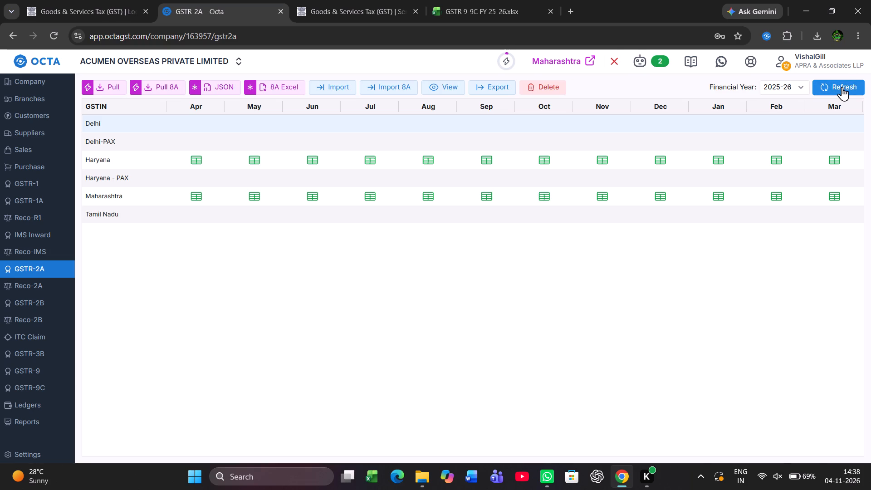
{"action": "double_click", "coordinate": [842, 87]}
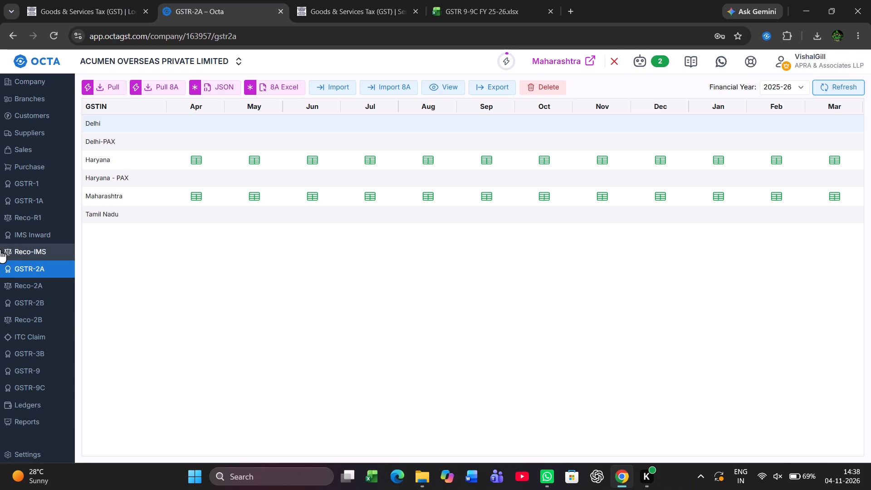
{"action": "left_click", "coordinate": [43, 300]}
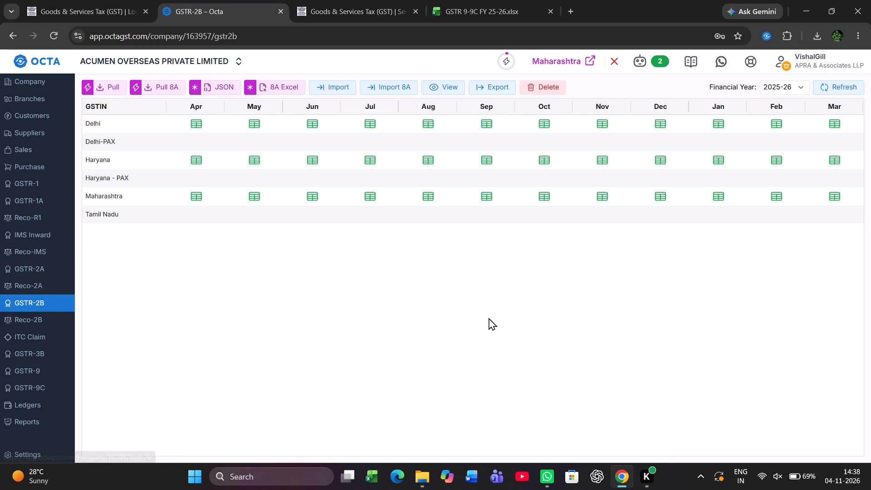
Pull Maharashtra's GSTR-3B data from the government portal for the period 04-2025 to 03-2026.
{"action": "left_click", "coordinate": [28, 353]}
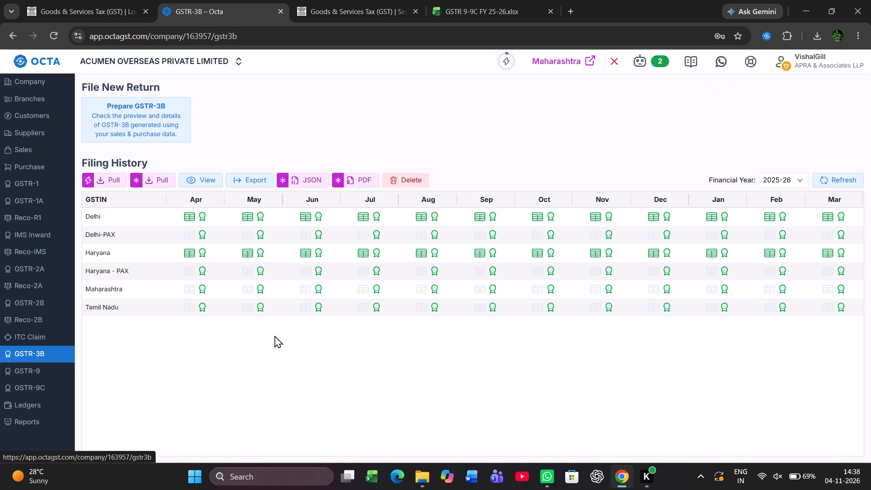
{"action": "left_click", "coordinate": [157, 183]}
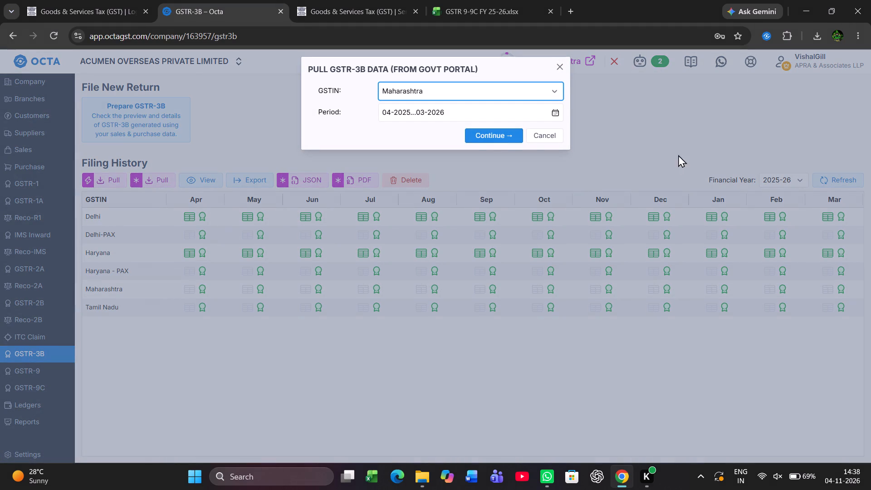
{"action": "left_click", "coordinate": [484, 128]}
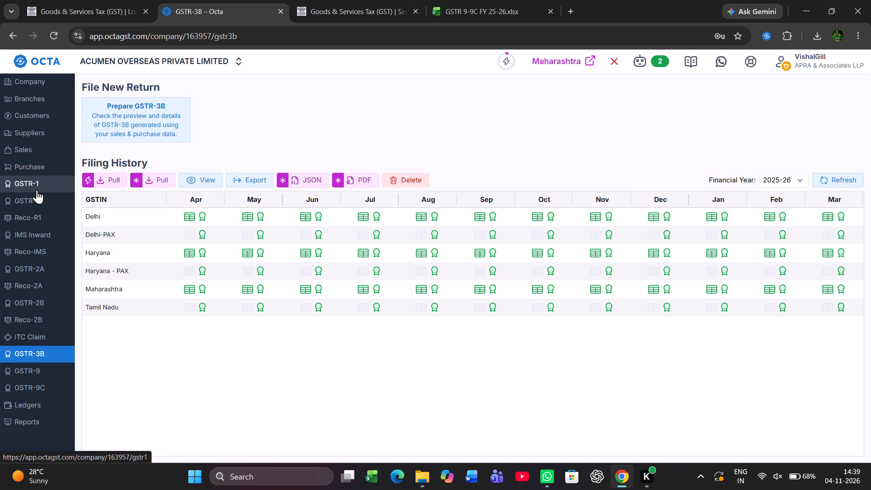
Check the GSTR-2A availability, and refresh Maharashtra's 2025-26 GSTR-1 JSON download list to check its generation status.
{"action": "left_click", "coordinate": [48, 275]}
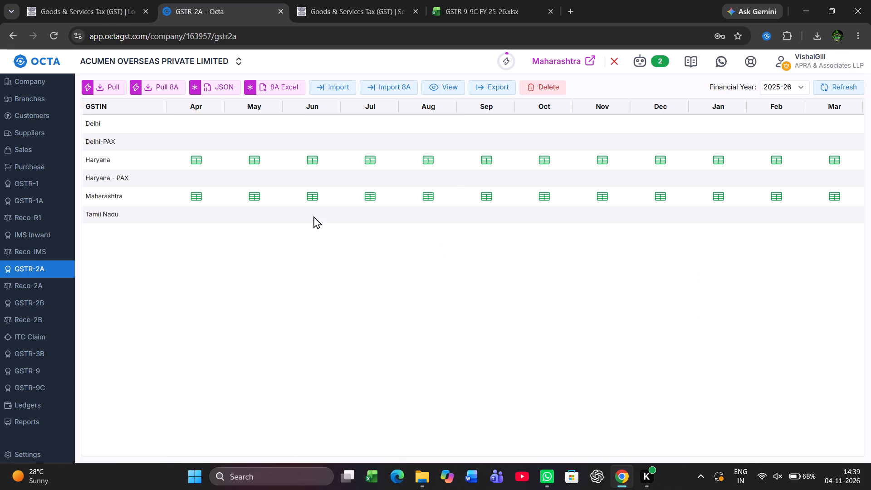
{"action": "left_click", "coordinate": [36, 187]}
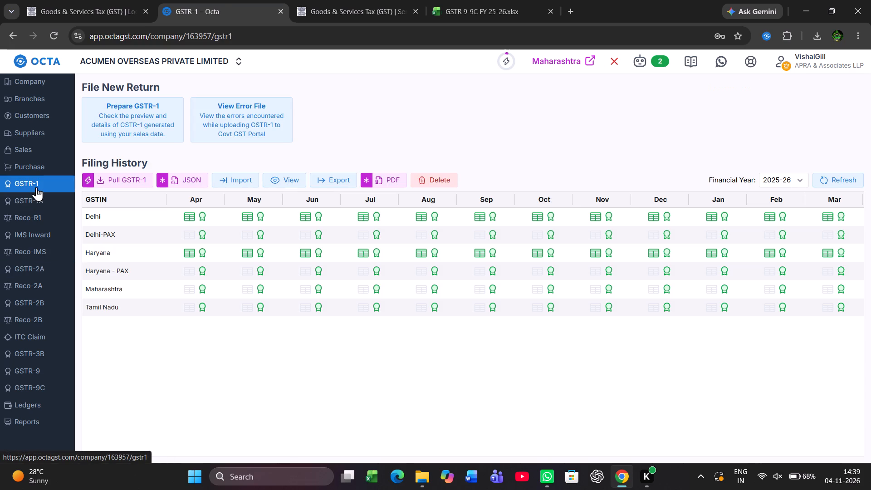
{"action": "left_click", "coordinate": [183, 178]}
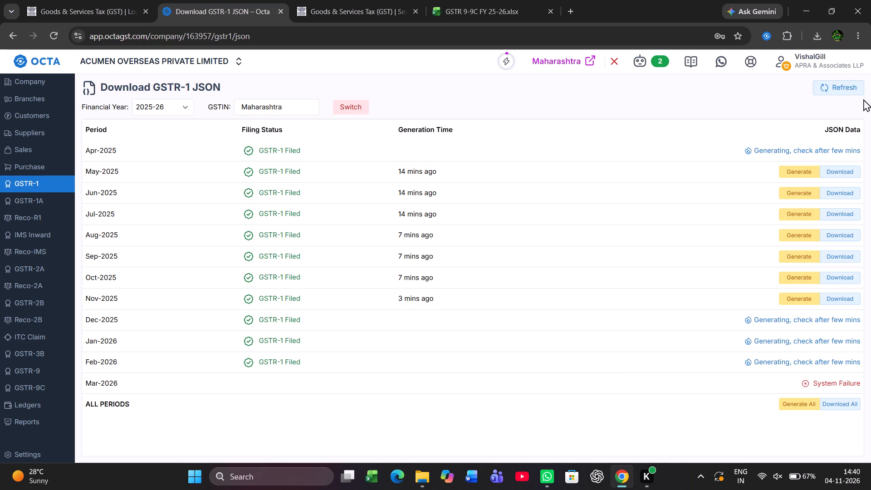
{"action": "left_click", "coordinate": [848, 92]}
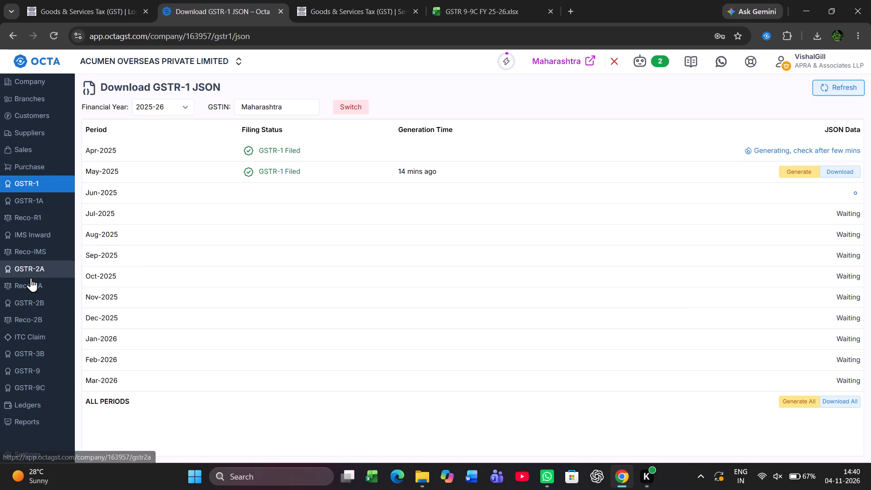
Review the GSTR-2B and GSTR-2A availability for 2025-26 and reopen Maharashtra's GSTR-1 JSON download list.
{"action": "left_click", "coordinate": [39, 309]}
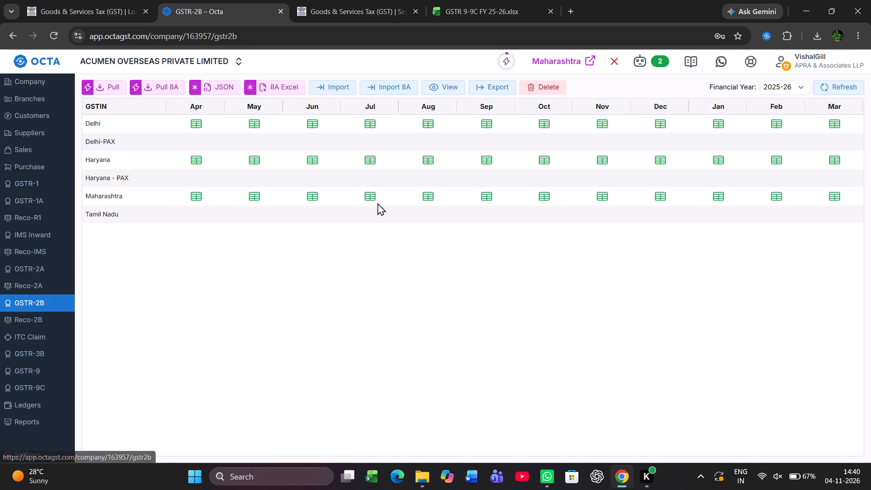
{"action": "left_click", "coordinate": [36, 265]}
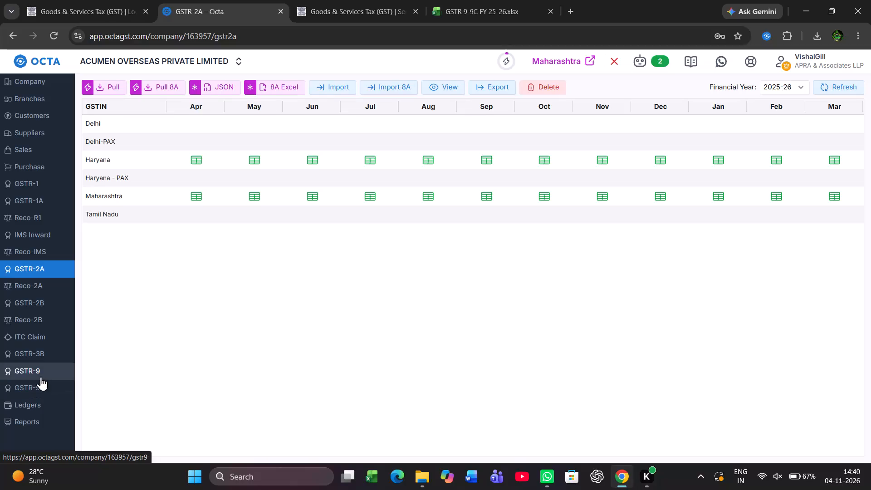
{"action": "left_click", "coordinate": [42, 181]}
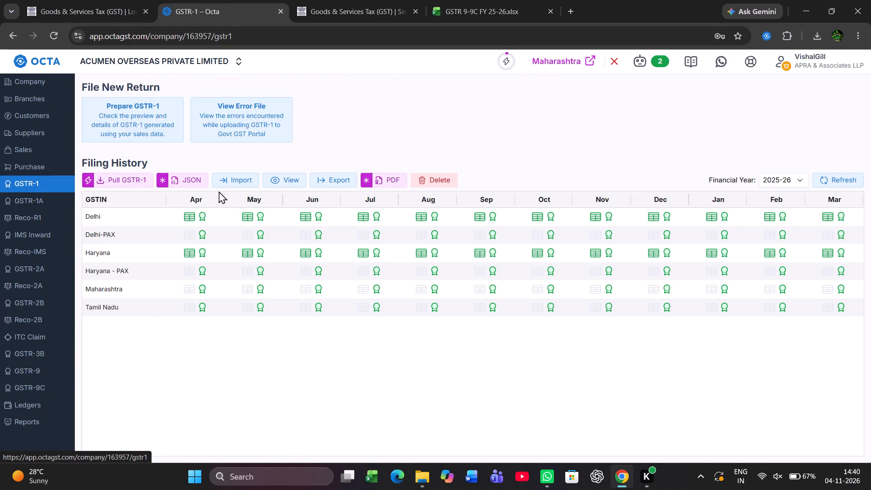
{"action": "left_click", "coordinate": [190, 179]}
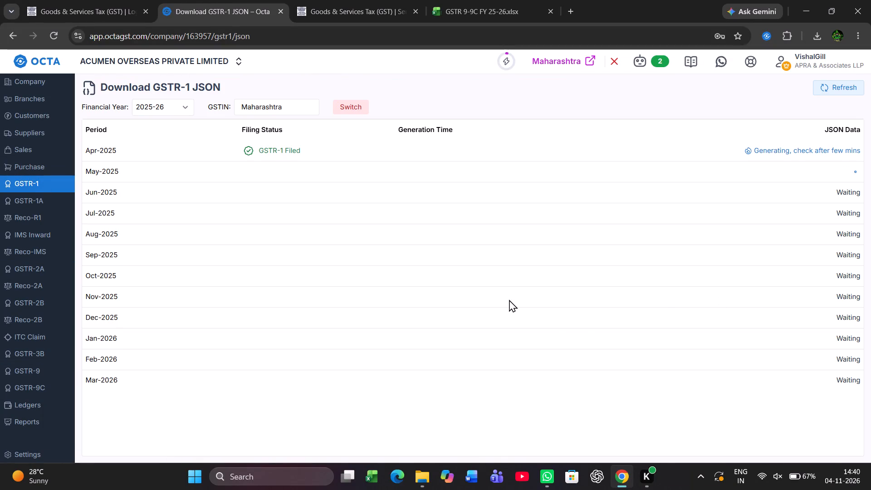
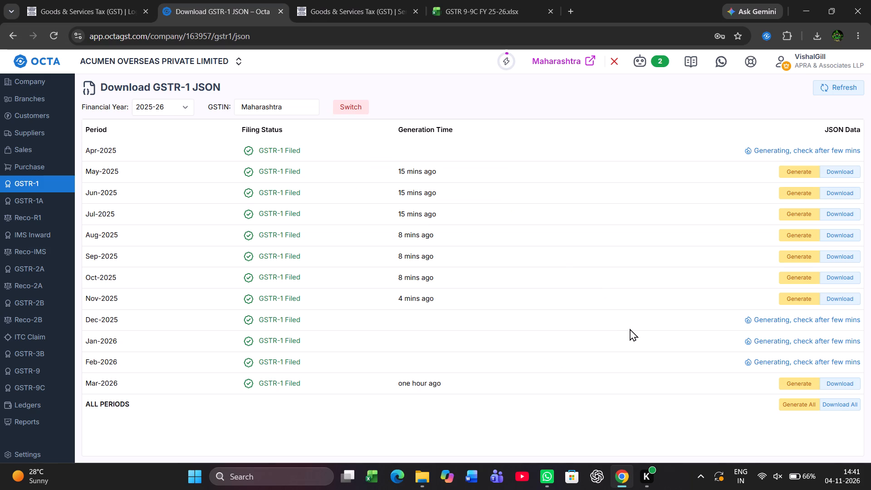
Refresh Maharashtra's 2025-26 GSTR-1 JSON list to recheck the generation status of each month.
{"action": "left_click", "coordinate": [843, 95]}
{"action": "left_click", "coordinate": [849, 86]}
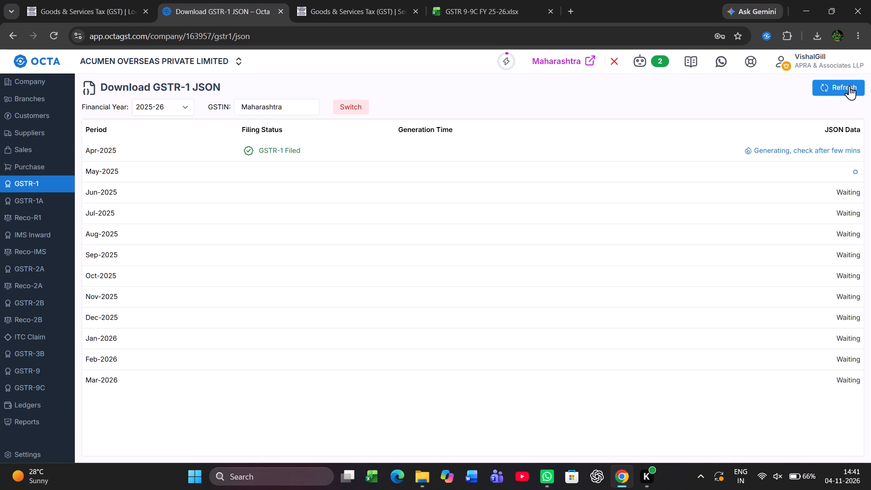
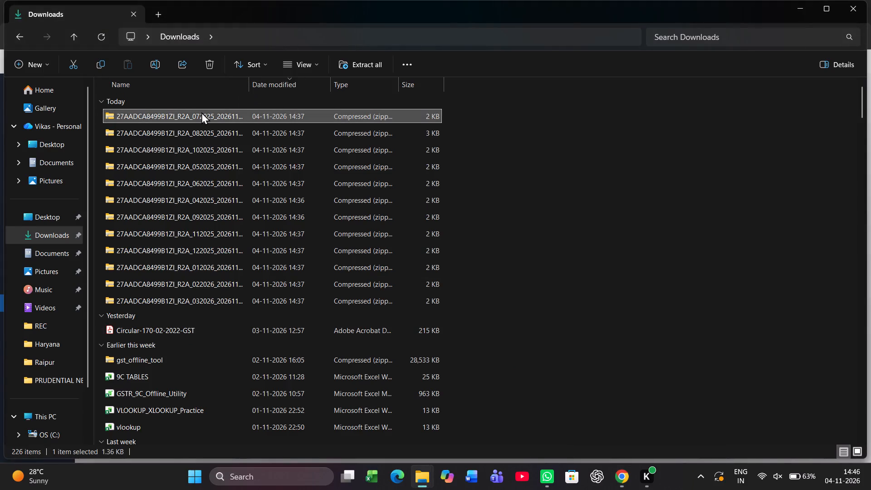
{"action": "key", "text": "shift+Down"}
{"action": "key", "text": "shift+Down"}
{"action": "key", "text": "shift+Down"}
{"action": "key", "text": "shift+Down"}
{"action": "key", "text": "shift+Down"}
{"action": "key", "text": "shift+Down"}
{"action": "key", "text": "shift+Down"}
{"action": "key", "text": "shift+Down"}
{"action": "key", "text": "shift+Down"}
{"action": "key", "text": "shift+Down"}
{"action": "key", "text": "shift+Down"}
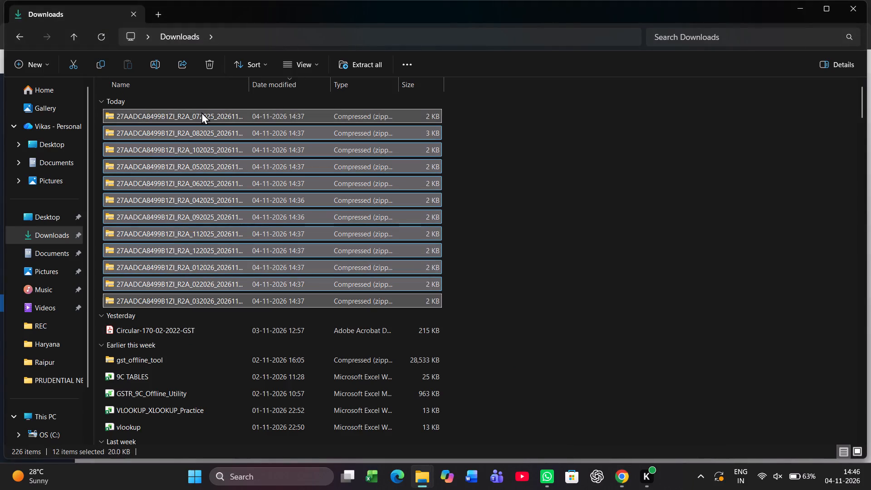
{"action": "key", "text": "Delete"}
Back in Chrome, download the Tamil Nadu GSTR-2B JSON files for all periods of 2025-26.
{"action": "key", "text": "alt+Tab"}
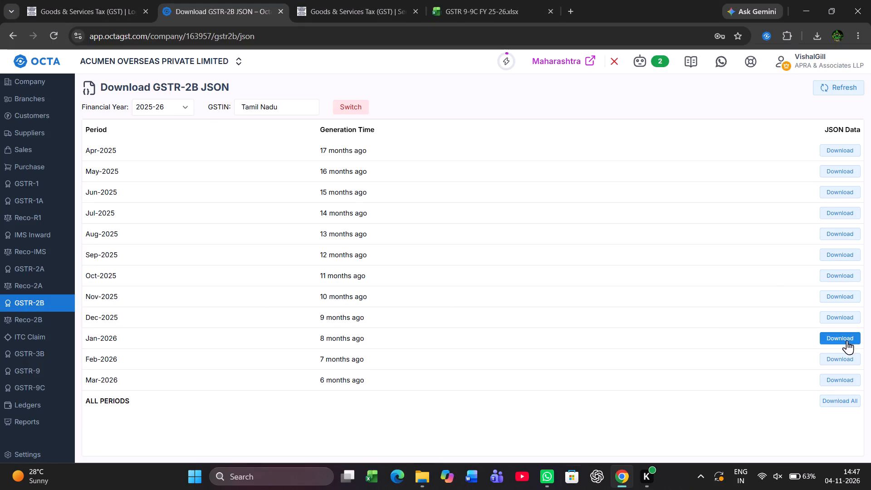
{"action": "left_click", "coordinate": [847, 402]}
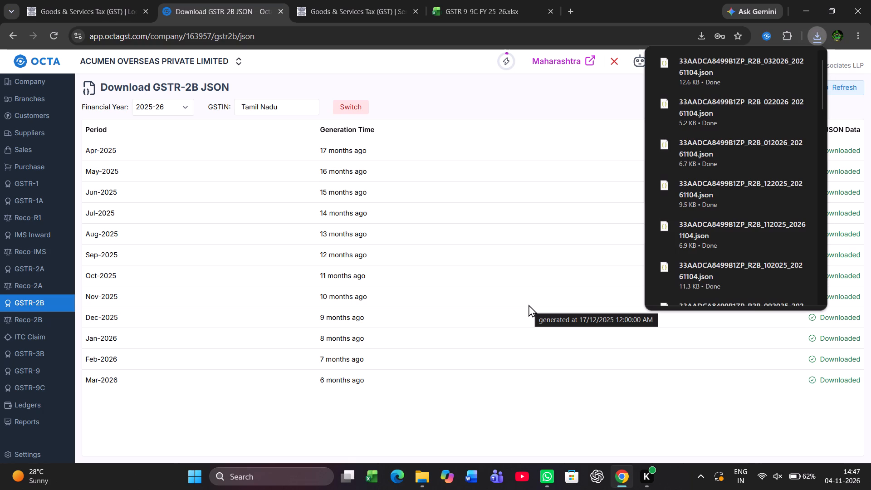
Import the twelve downloaded Tamil Nadu GSTR-2B JSON files, Apr-2025 to Mar-2026, into the company's GSTR-2B data.
{"action": "left_click", "coordinate": [54, 300]}
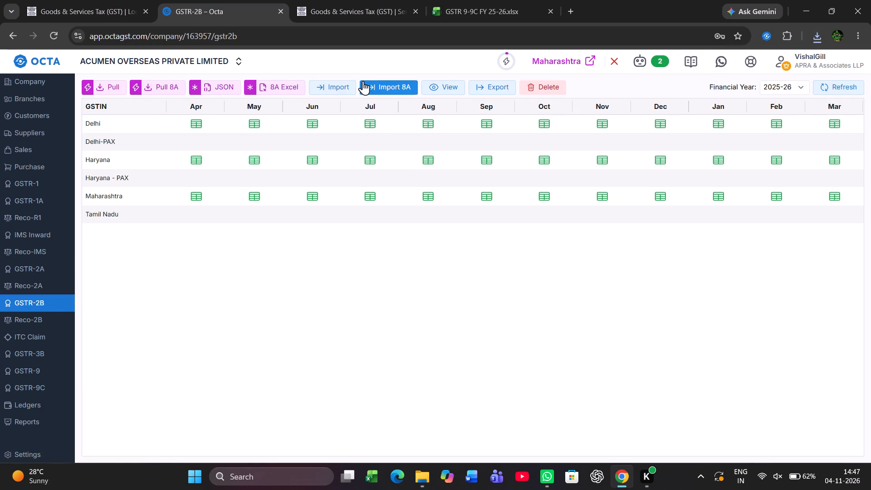
{"action": "left_click", "coordinate": [328, 84]}
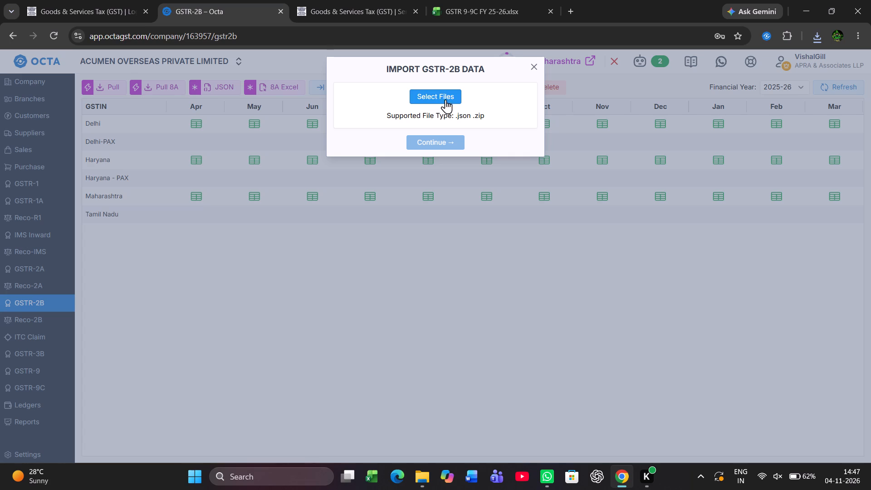
{"action": "left_click", "coordinate": [436, 103]}
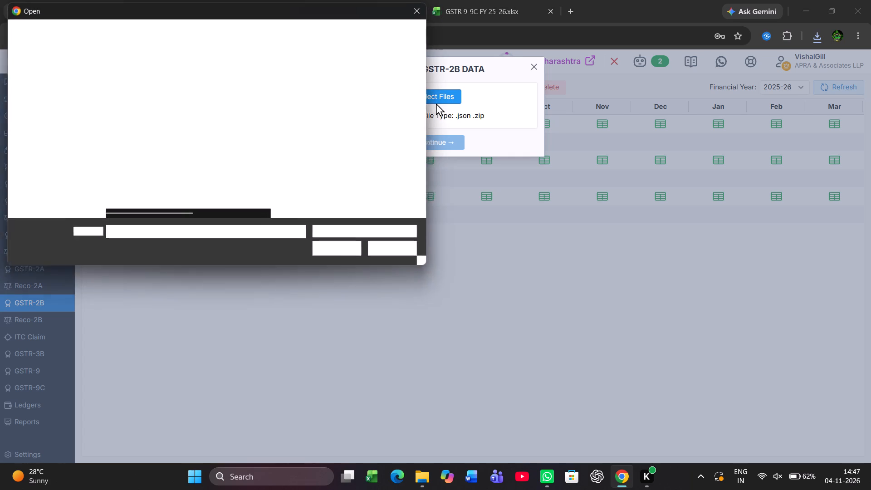
{"action": "left_click", "coordinate": [190, 102]}
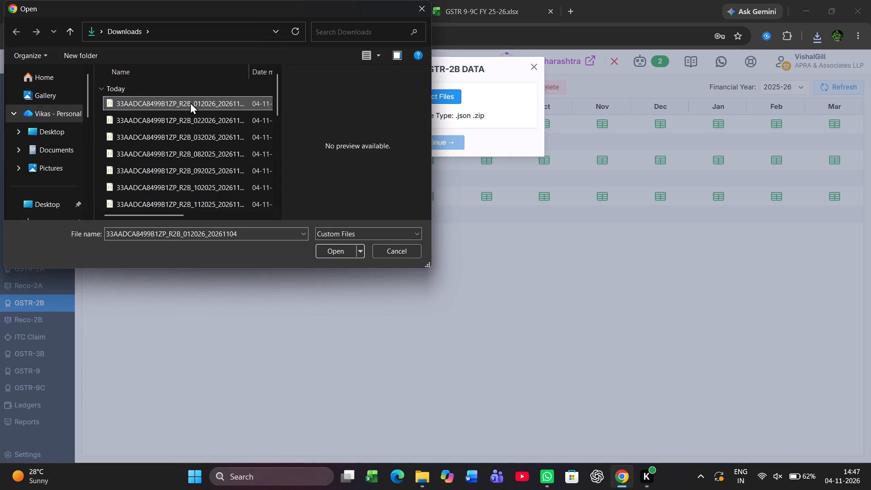
{"action": "key", "text": "shift+Down"}
{"action": "key", "text": "shift+Down"}
{"action": "key", "text": "shift+Down"}
{"action": "key", "text": "shift+Down"}
{"action": "key", "text": "shift+Down"}
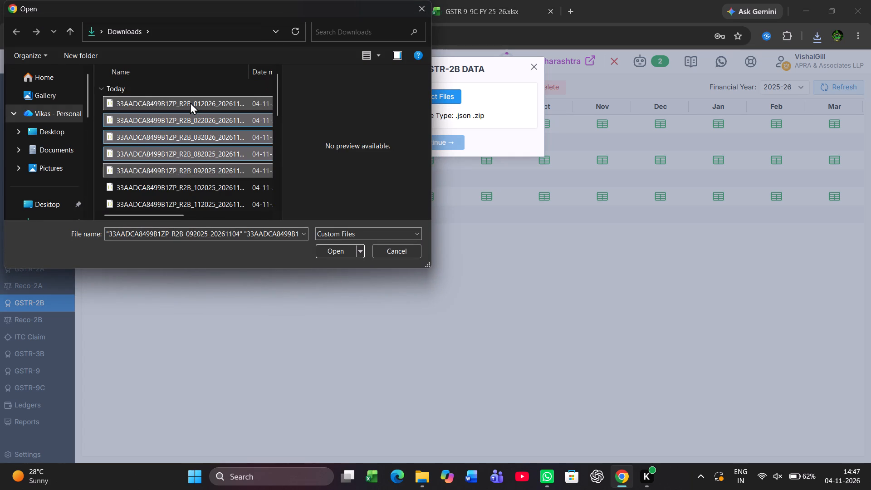
{"action": "key", "text": "shift+Down"}
{"action": "key", "text": "shift+Down"}
{"action": "key", "text": "shift+Down"}
{"action": "key", "text": "shift+Down"}
{"action": "key", "text": "shift+Down"}
{"action": "key", "text": "shift+Down"}
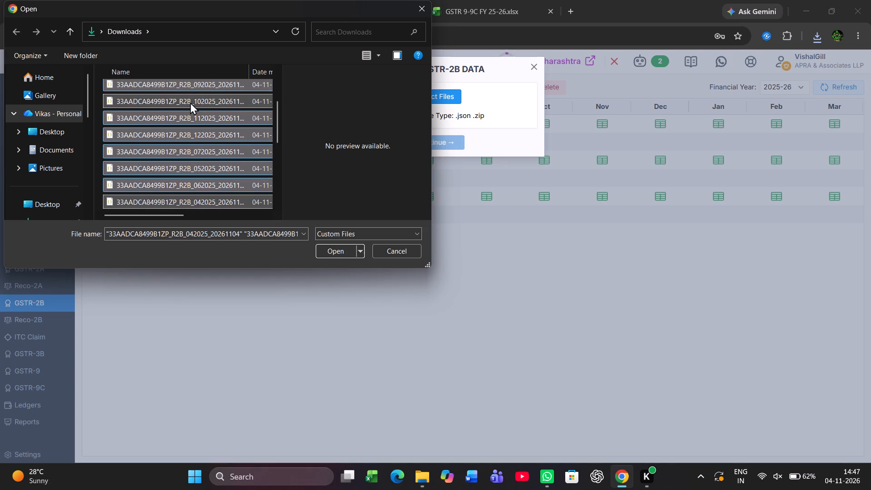
{"action": "key", "text": "shift+Down"}
{"action": "key", "text": "shift+Up"}
{"action": "key", "text": "Return"}
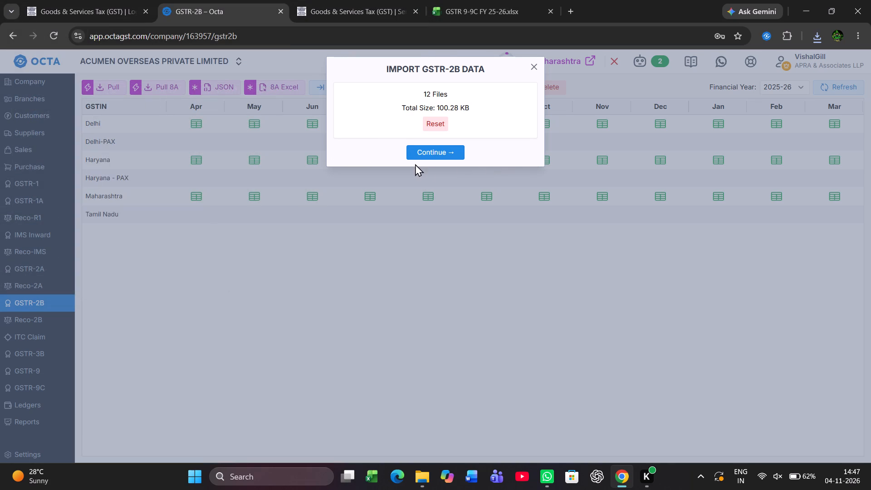
{"action": "left_click", "coordinate": [445, 157]}
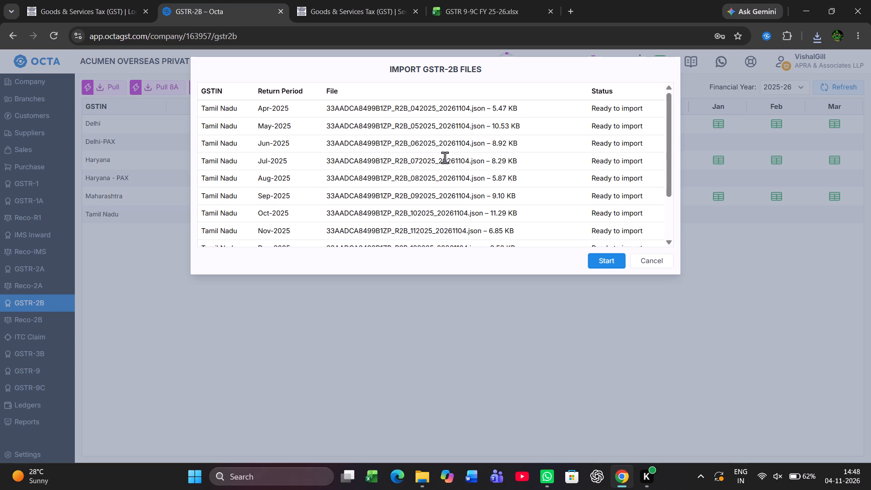
{"action": "left_click", "coordinate": [610, 263]}
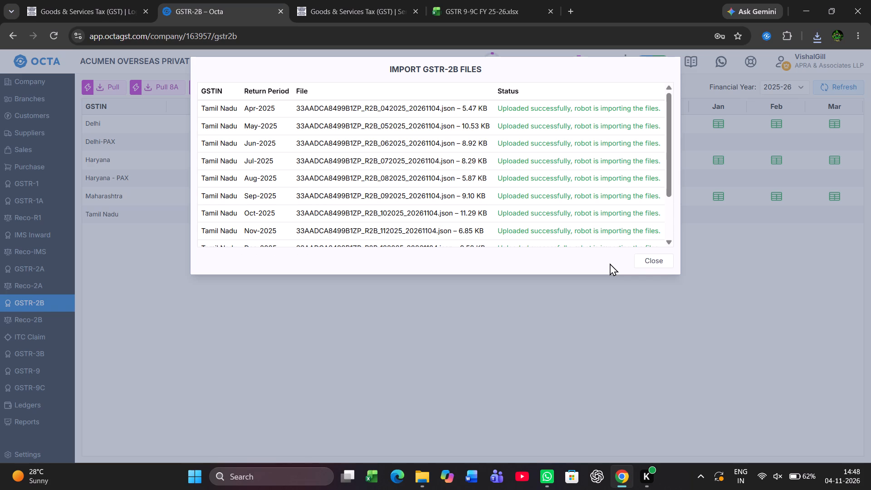
{"action": "left_click", "coordinate": [644, 261]}
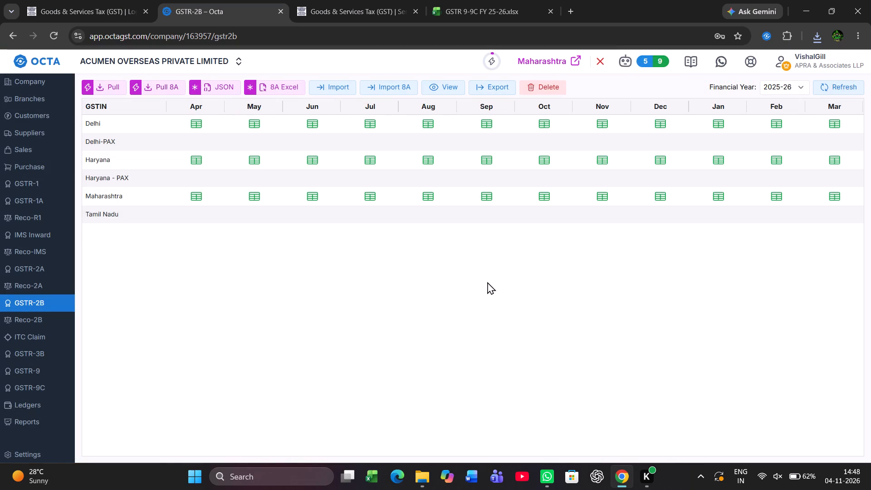
Refresh the 2025-26 GSTR-2B overview repeatedly to check the import status of the Tamil Nadu months.
{"action": "left_click", "coordinate": [849, 88]}
{"action": "left_click", "coordinate": [849, 88]}
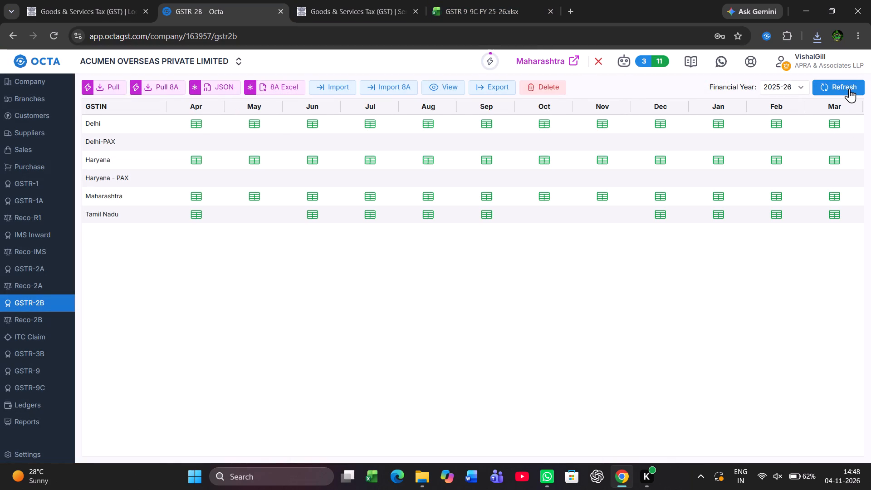
{"action": "scroll", "coordinate": [849, 88], "scroll_direction": "up", "scroll_amount": 1}
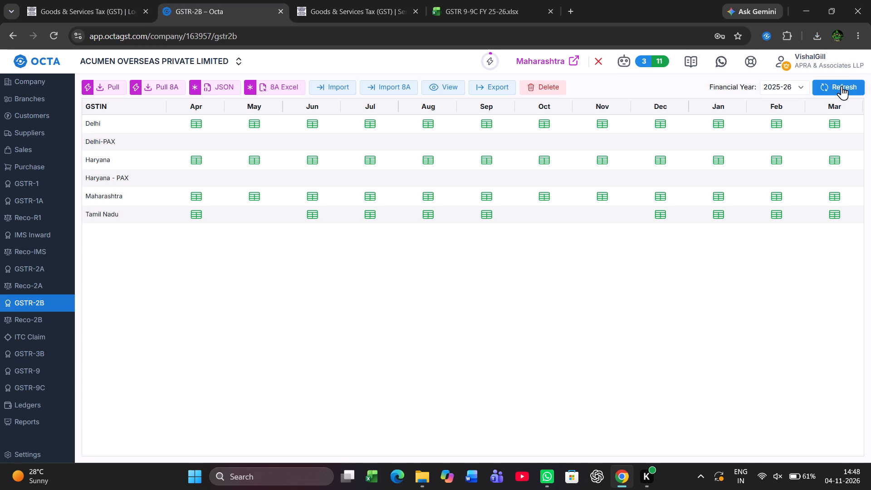
{"action": "left_click", "coordinate": [842, 86]}
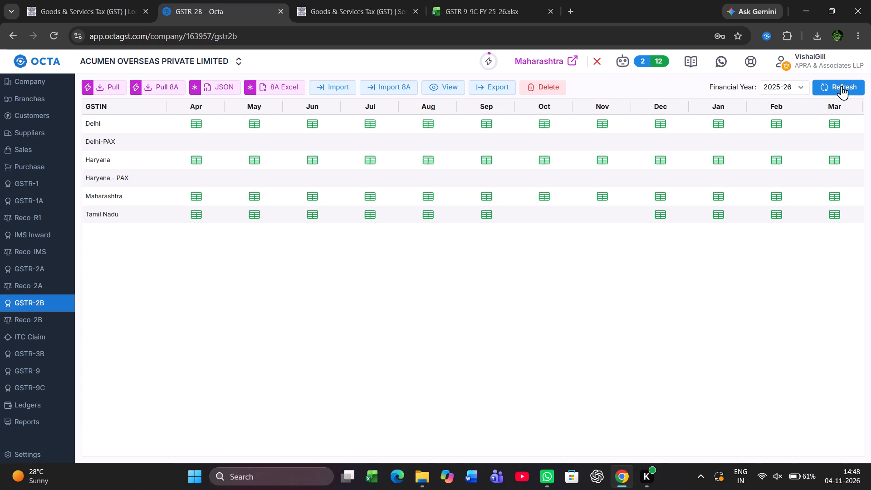
{"action": "left_click", "coordinate": [842, 86]}
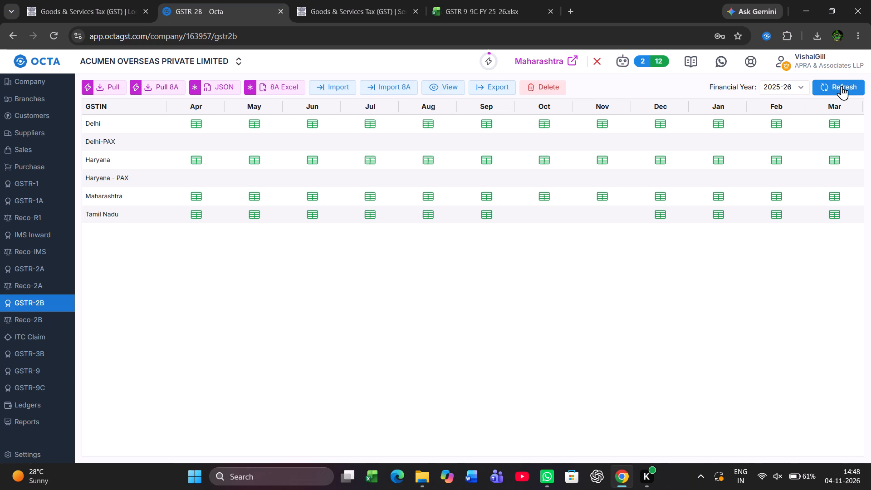
{"action": "triple_click", "coordinate": [842, 86]}
{"action": "triple_click", "coordinate": [842, 86]}
{"action": "triple_click", "coordinate": [842, 86]}
{"action": "double_click", "coordinate": [842, 86]}
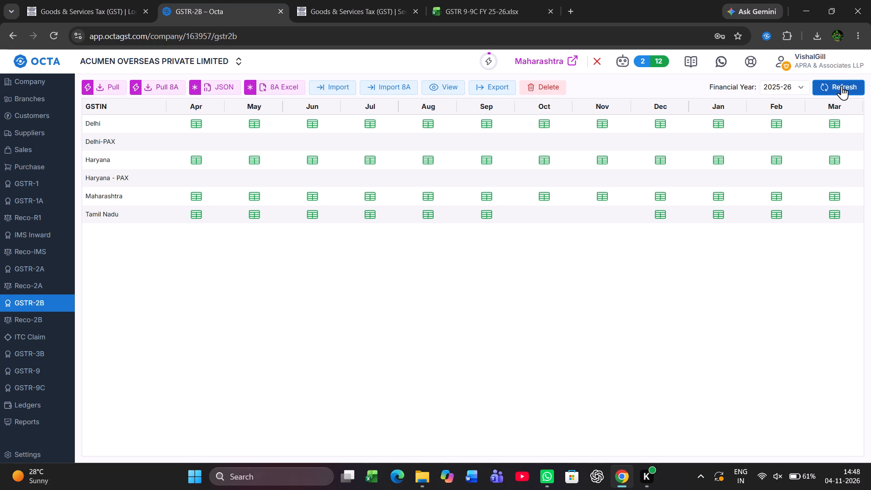
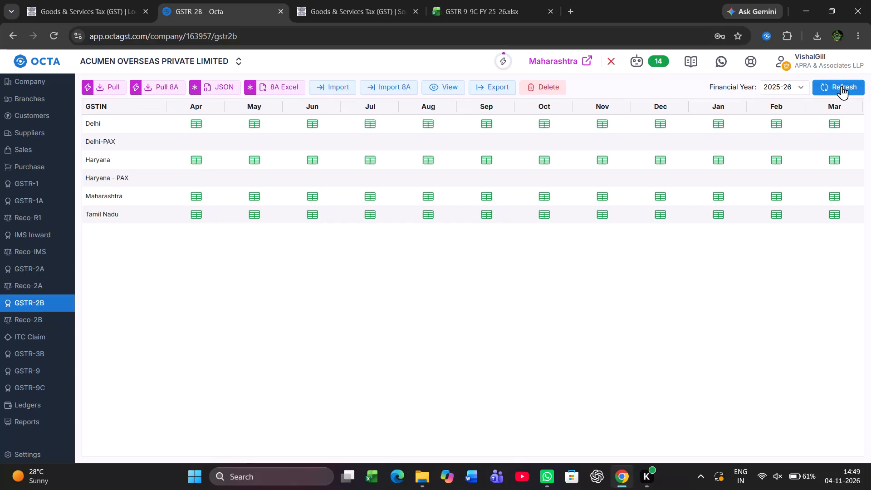
Refresh the 2025-26 GSTR-2B overview once more to check the Tamil Nadu months.
{"action": "left_click", "coordinate": [842, 86]}
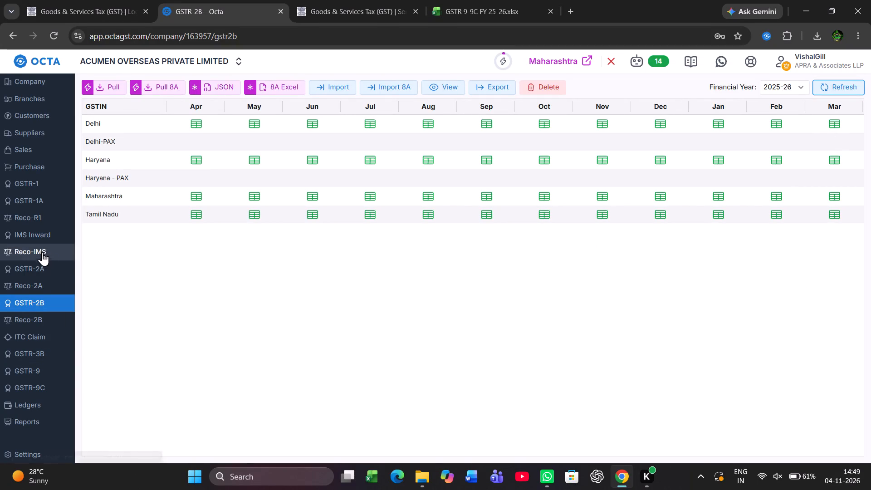
Request the Tamil Nadu GSTR-2A JSON files for the periods of 2025-26.
{"action": "left_click", "coordinate": [45, 263]}
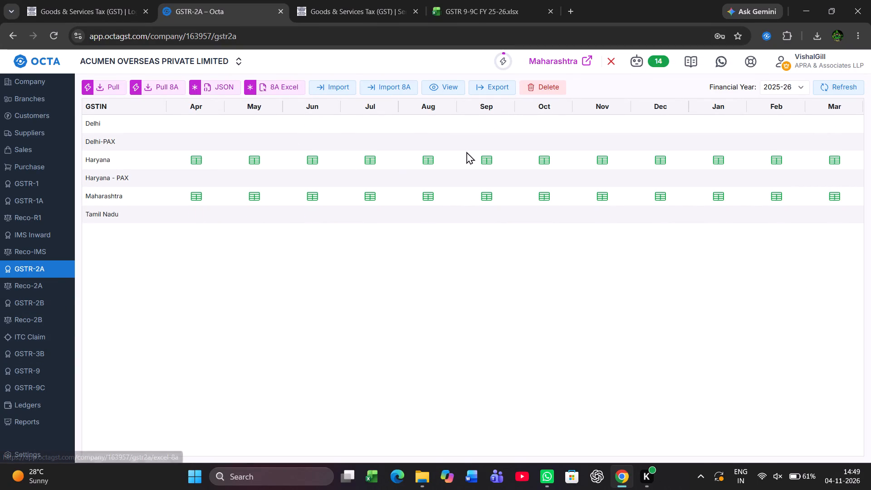
{"action": "left_click", "coordinate": [213, 88]}
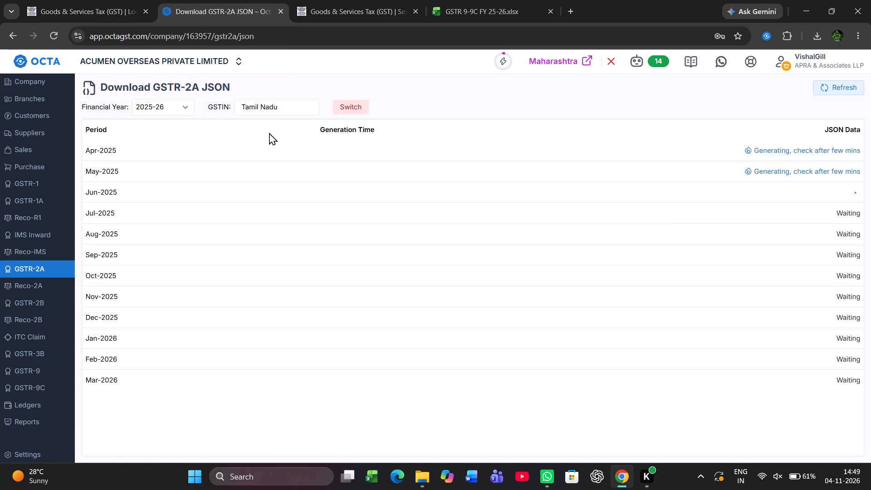
Open the GSTR-1 JSON download page for financial year 2025-26.
{"action": "left_click", "coordinate": [26, 181]}
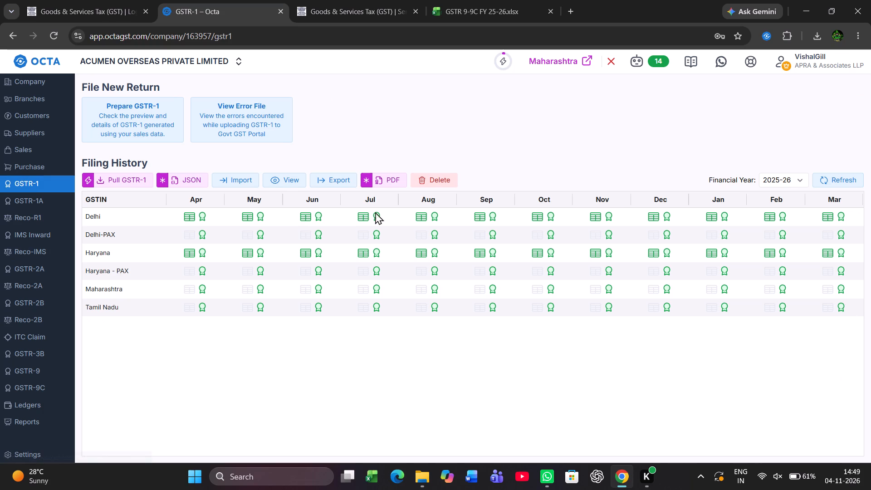
{"action": "left_click", "coordinate": [191, 174]}
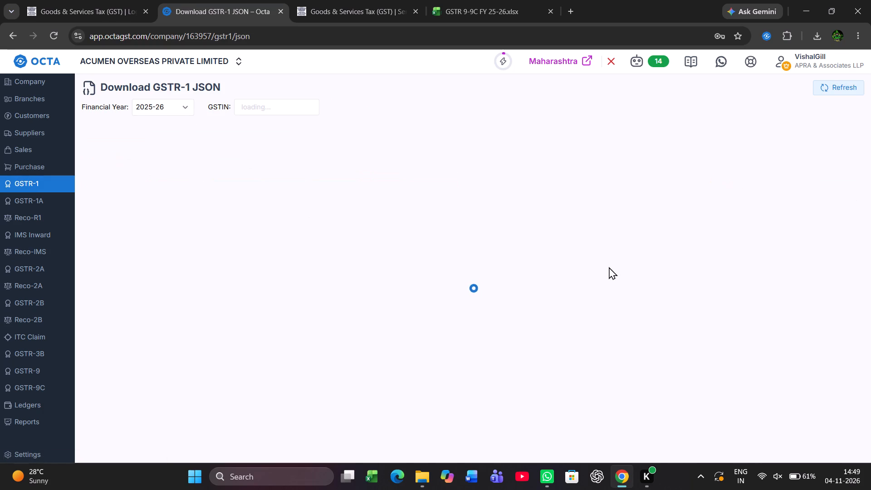
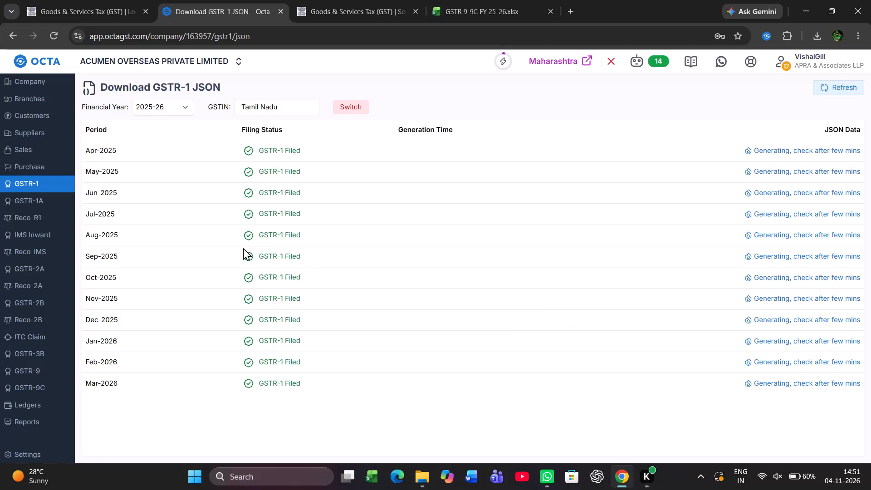
Download the generated Tamil Nadu GSTR-2A JSON files for all periods of 2025-26 and check them in the Downloads folder.
{"action": "left_click", "coordinate": [44, 273]}
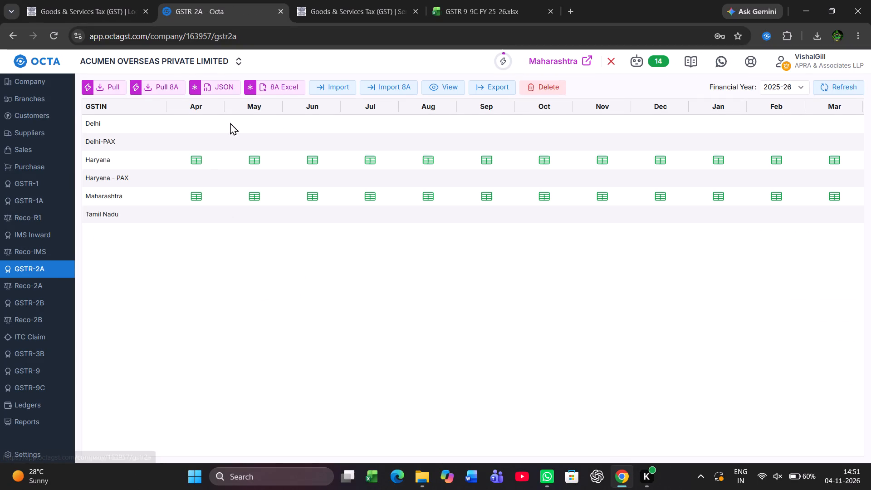
{"action": "left_click", "coordinate": [205, 88]}
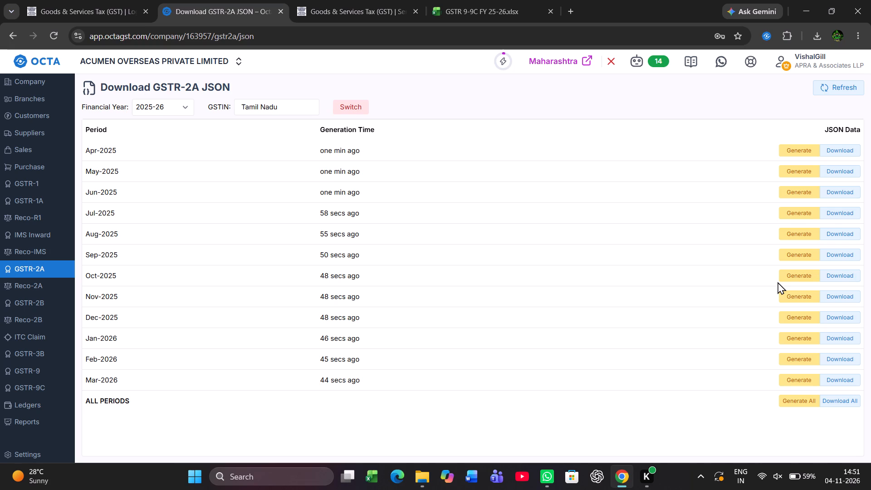
{"action": "left_click", "coordinate": [851, 404]}
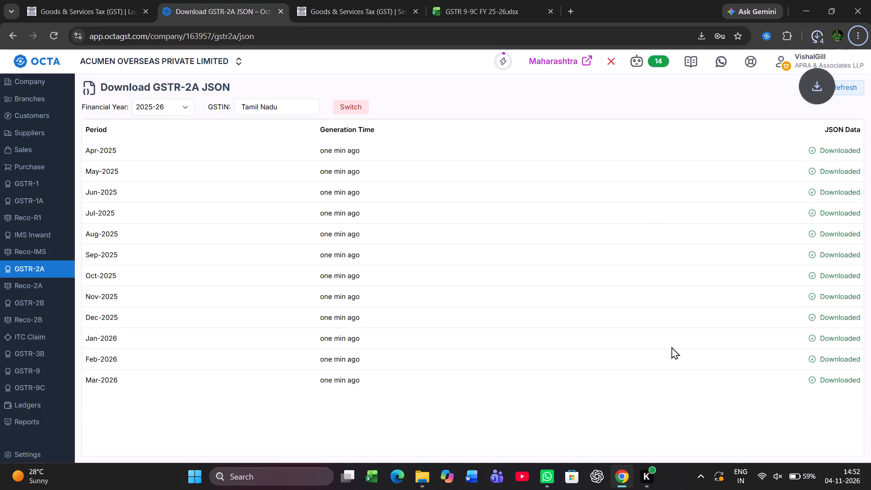
{"action": "left_click", "coordinate": [661, 407]}
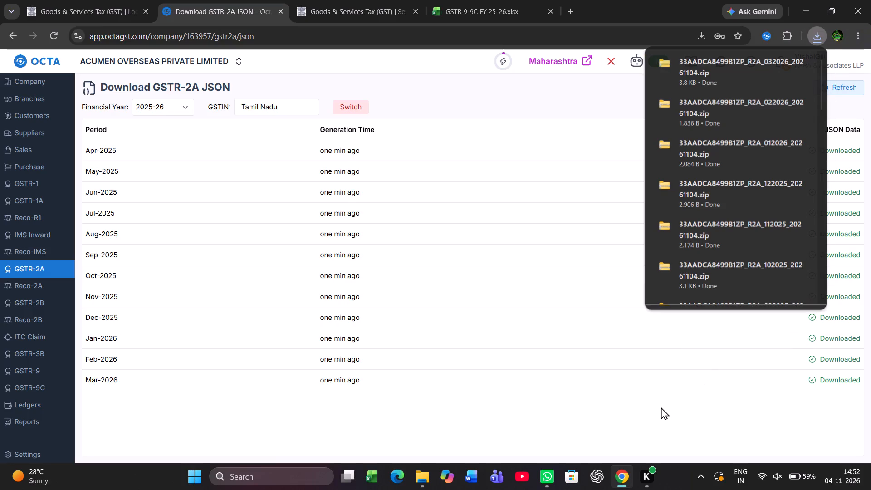
{"action": "left_click", "coordinate": [568, 387]}
{"action": "key", "text": "alt+Tab"}
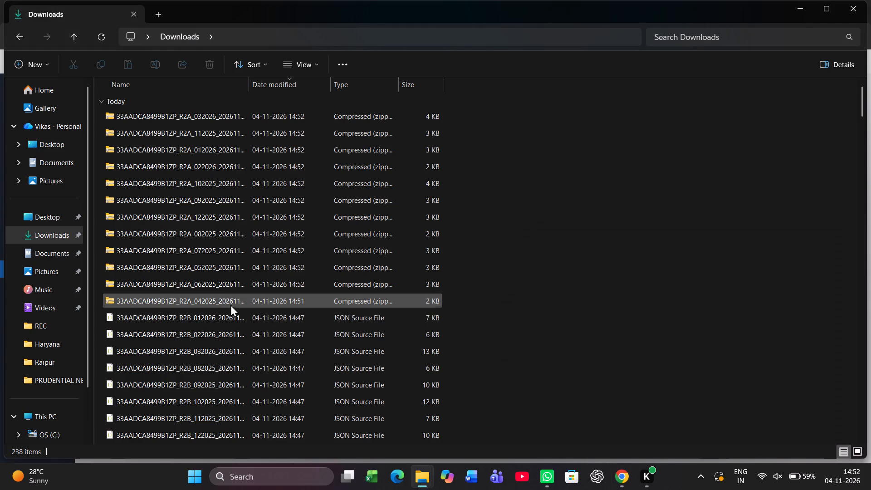
{"action": "key", "text": "alt+Tab"}
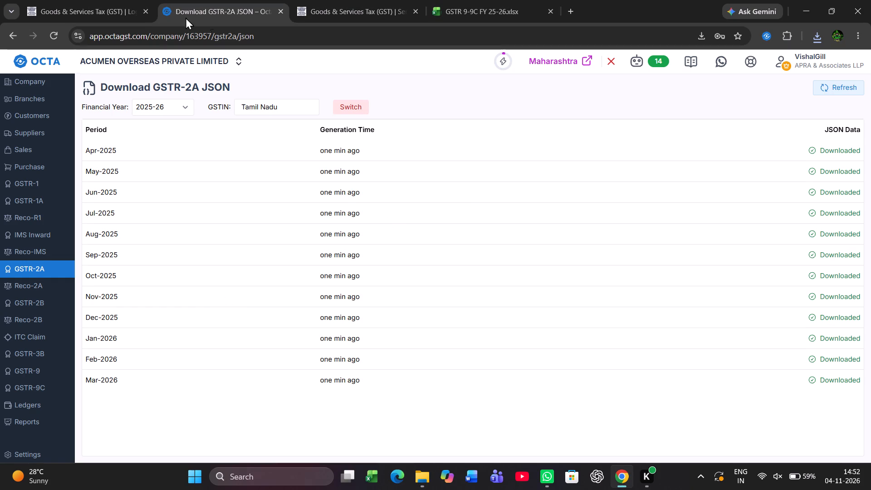
Import the twelve downloaded Tamil Nadu GSTR-2A zip files, Apr-2025 to Mar-2026, into the company's GSTR-2A data.
{"action": "left_click", "coordinate": [31, 262]}
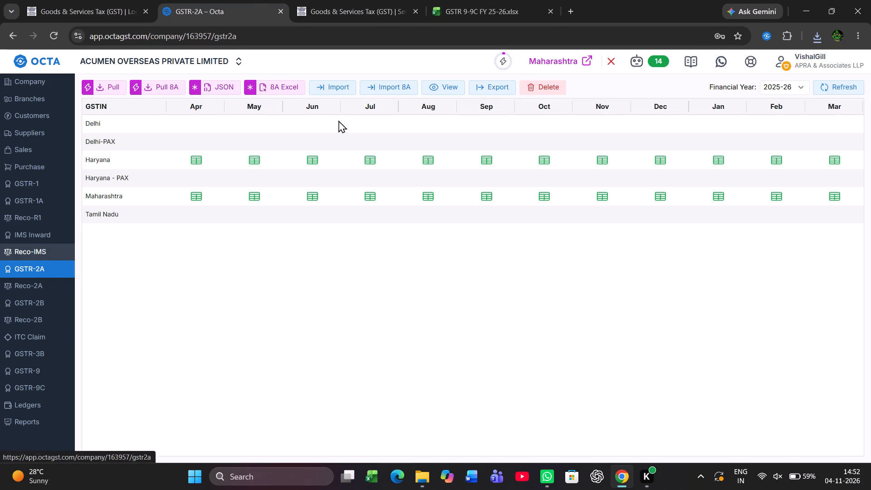
{"action": "left_click", "coordinate": [340, 86]}
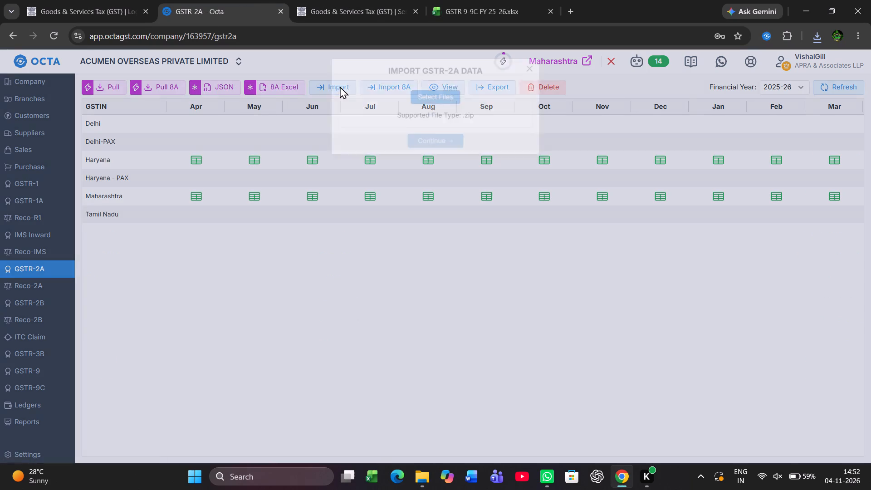
{"action": "left_click", "coordinate": [444, 98]}
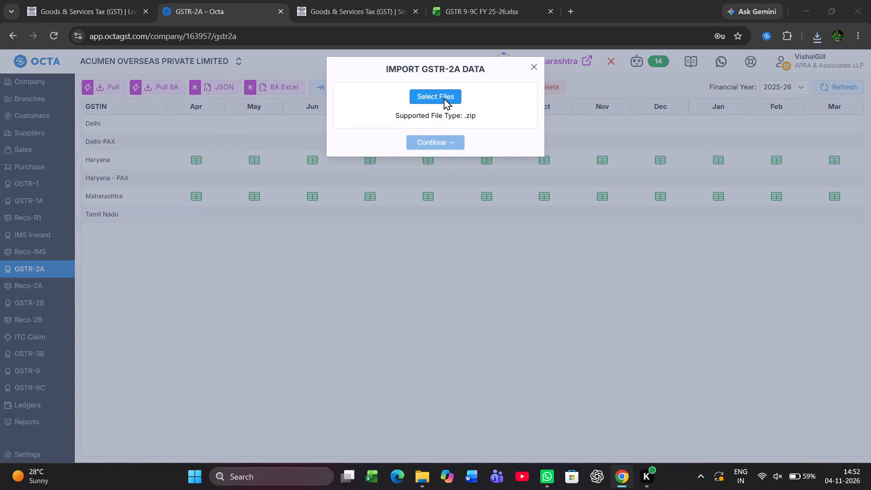
{"action": "left_click", "coordinate": [222, 101]}
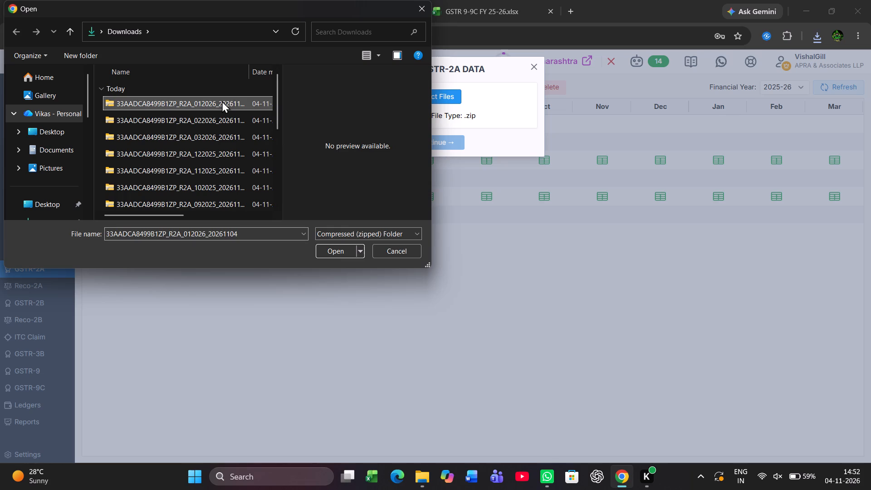
{"action": "key", "text": "shift+Down"}
{"action": "key", "text": "shift+Down"}
{"action": "key", "text": "shift+Down"}
{"action": "key", "text": "shift+Down"}
{"action": "key", "text": "shift+Down"}
{"action": "key", "text": "shift+Down"}
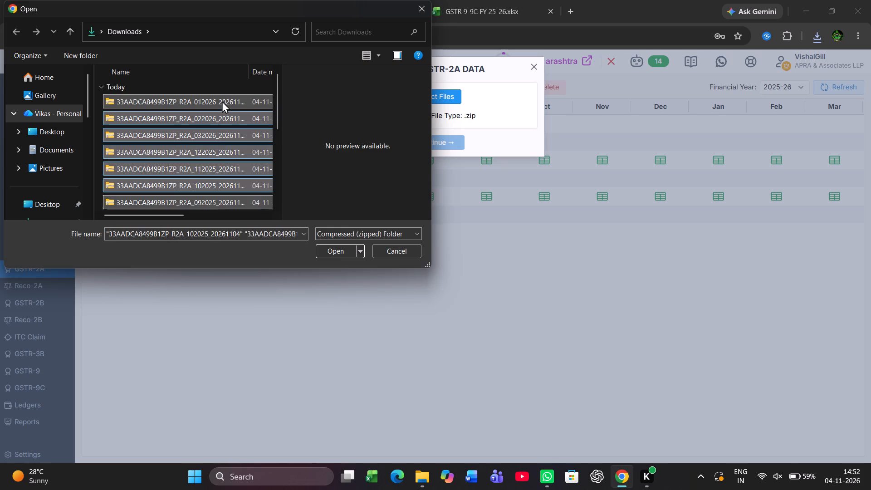
{"action": "key", "text": "shift+Down"}
{"action": "key", "text": "shift+Down"}
{"action": "key", "text": "shift+Down"}
{"action": "key", "text": "shift+Down"}
{"action": "key", "text": "shift+Down"}
{"action": "key", "text": "shift+Down"}
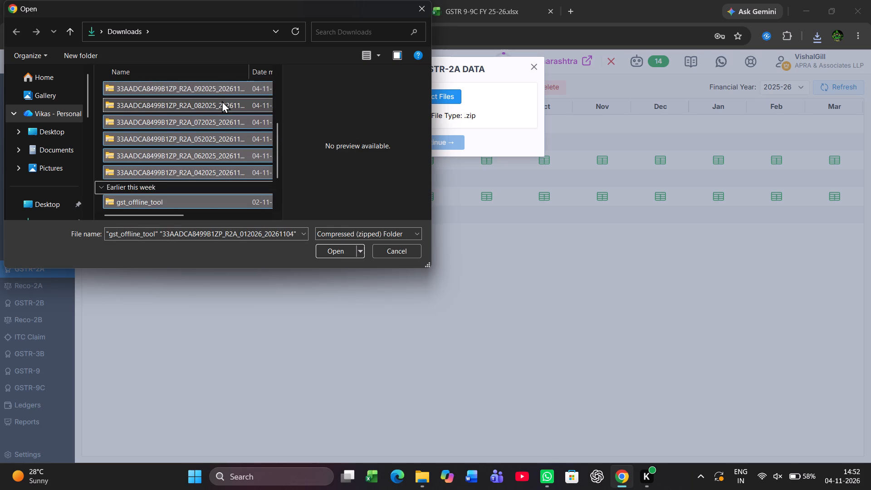
{"action": "key", "text": "shift+Up"}
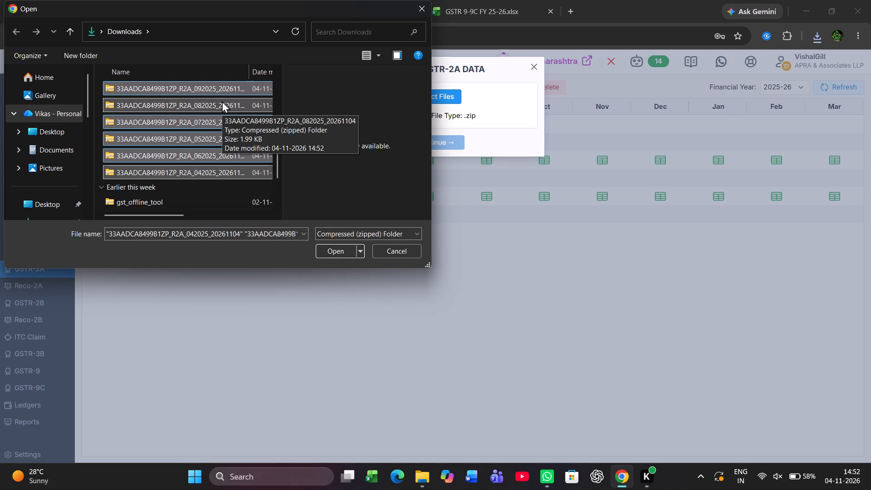
{"action": "key", "text": "Return"}
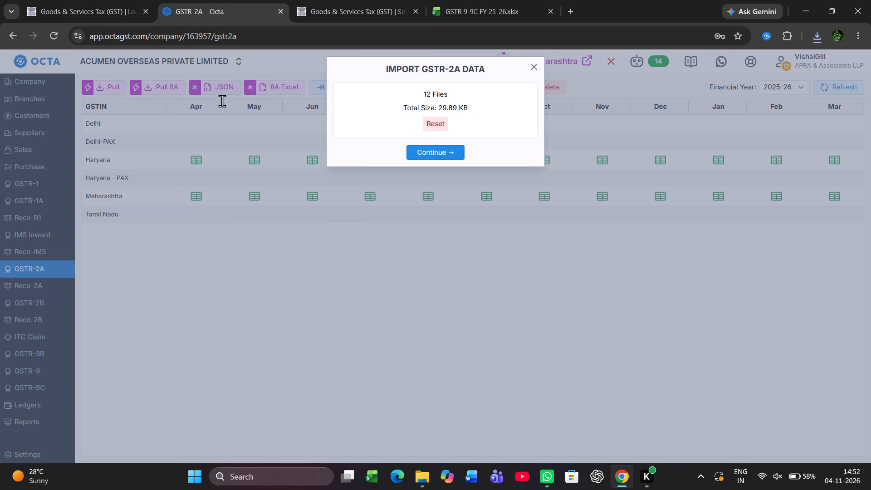
{"action": "left_click", "coordinate": [445, 150]}
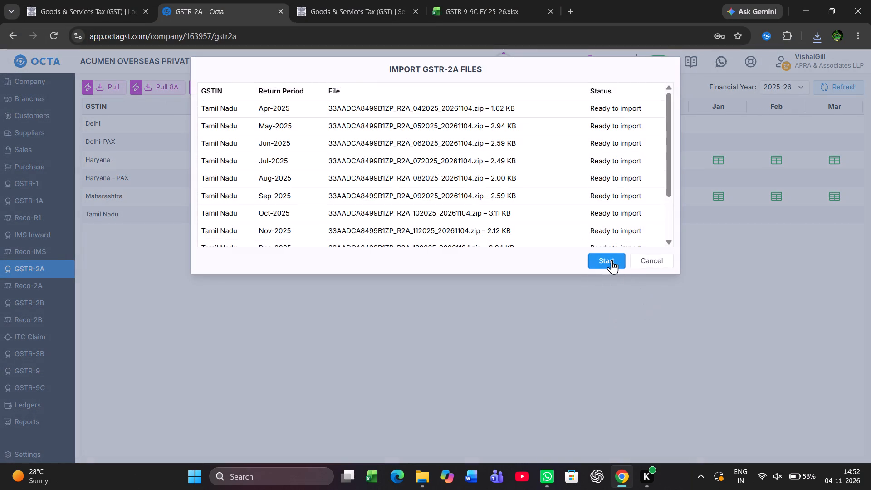
{"action": "left_click", "coordinate": [612, 260]}
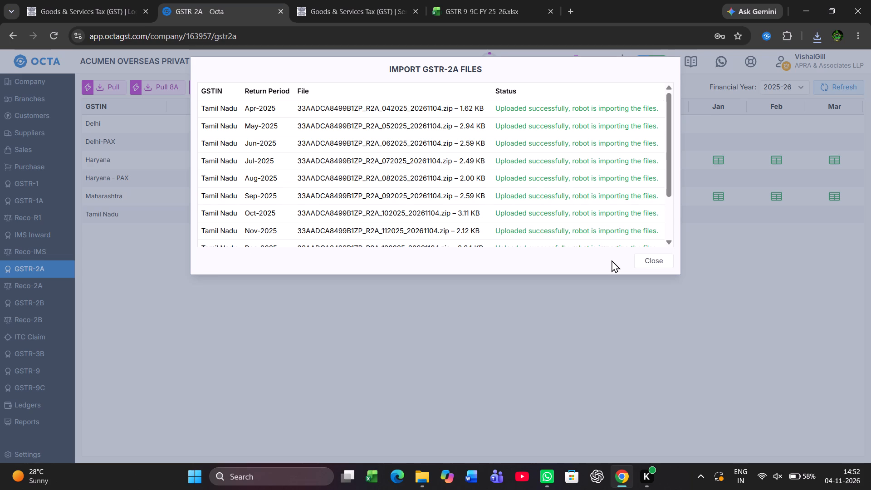
{"action": "left_click", "coordinate": [655, 264]}
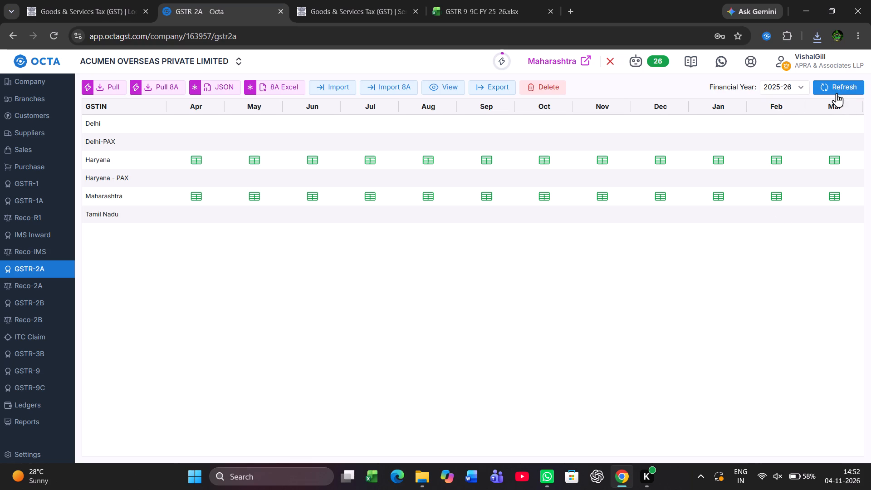
Refresh the 2025-26 GSTR-2A overview to check the Tamil Nadu months.
{"action": "left_click", "coordinate": [839, 90]}
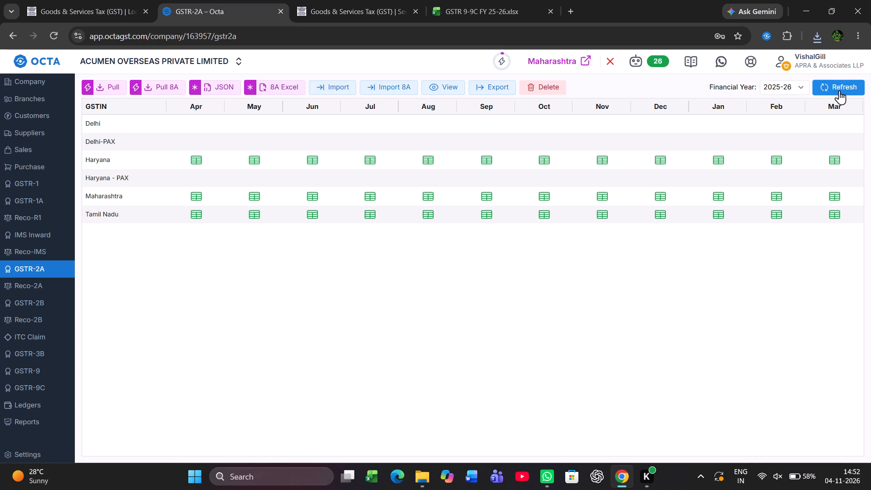
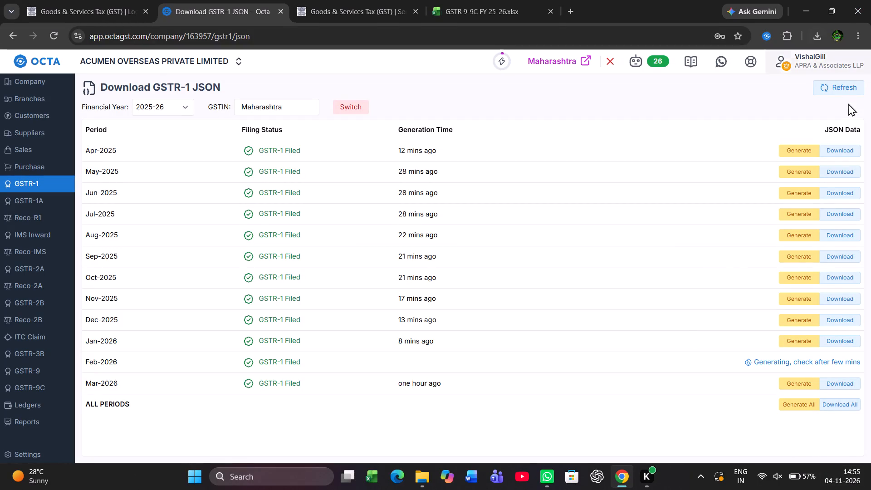
Refresh the Maharashtra GSTR-1 JSON list and download the files for all periods of 2025-26, fetching Mar-2026 again individually.
{"action": "left_click", "coordinate": [843, 91]}
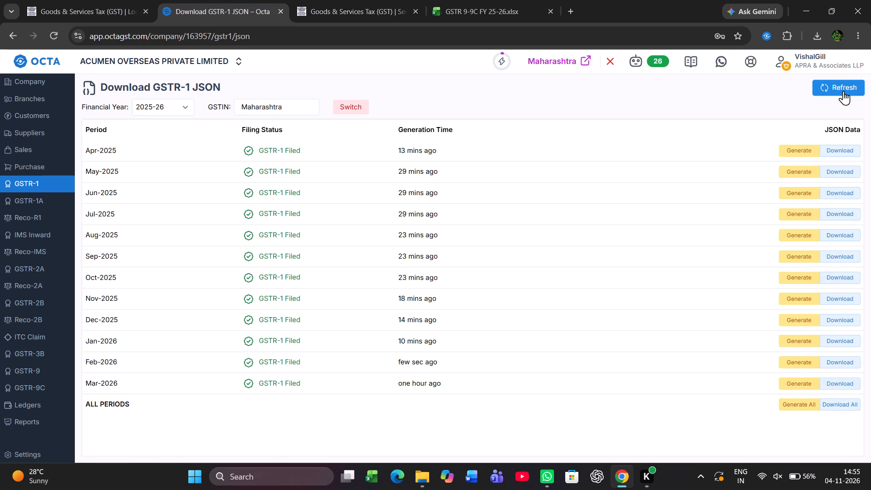
{"action": "left_click", "coordinate": [848, 407]}
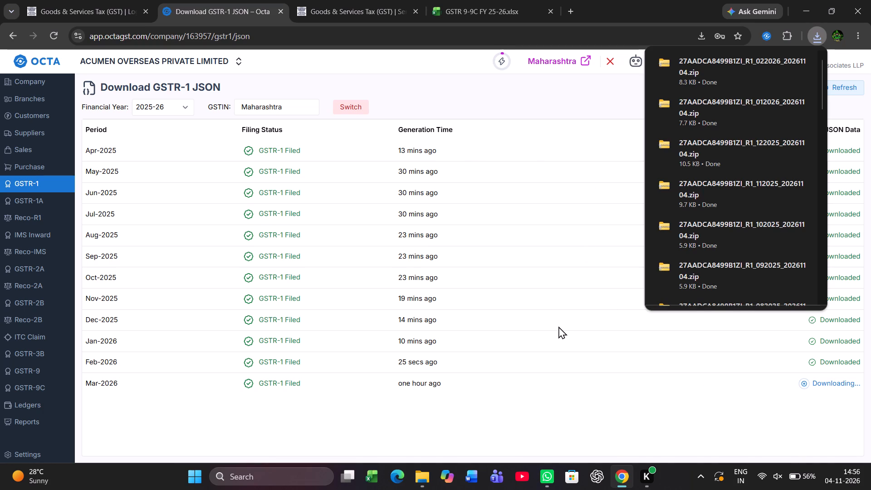
{"action": "left_click", "coordinate": [617, 409]}
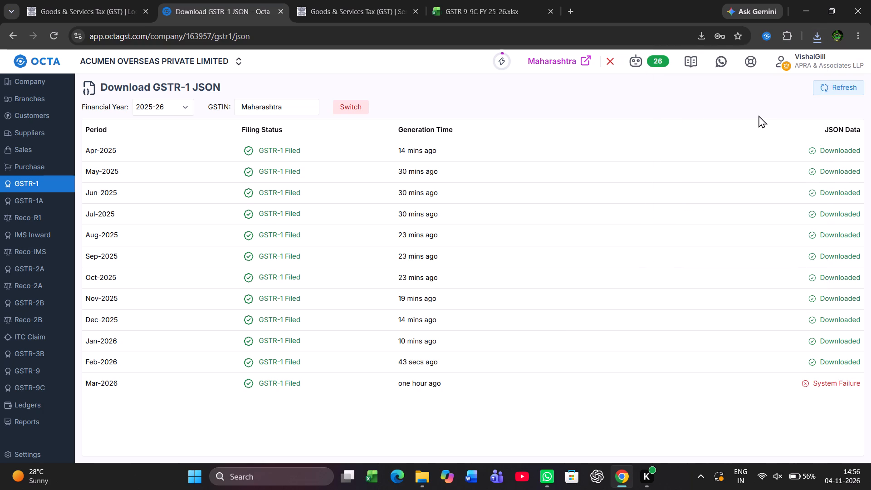
{"action": "left_click", "coordinate": [838, 93]}
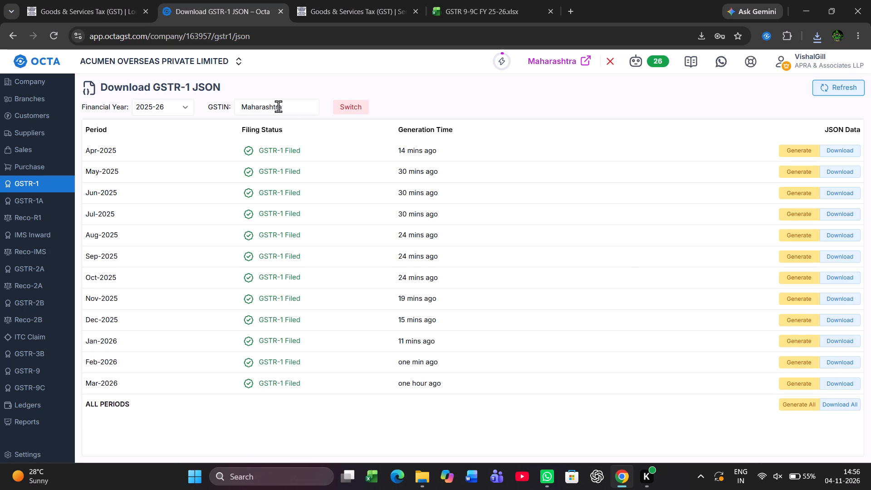
{"action": "left_click", "coordinate": [842, 385]}
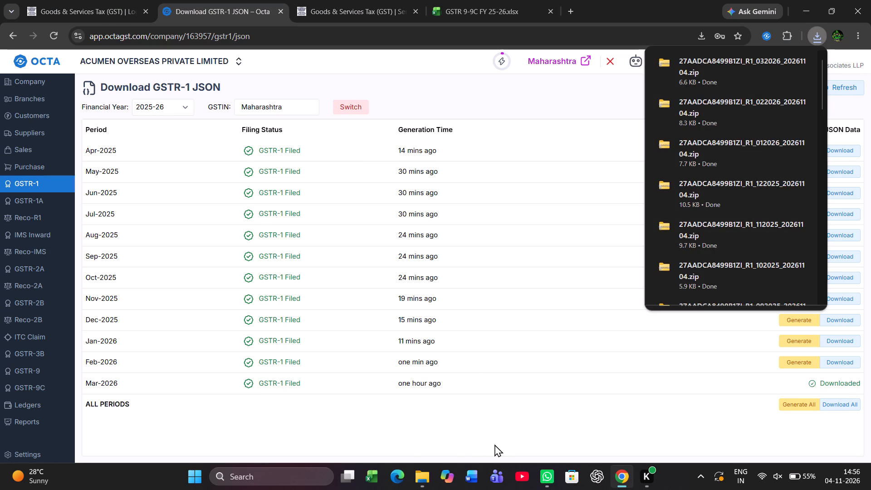
Import the downloaded Maharashtra GSTR-1 zip files, Apr-2025 to Mar-2026, into the company's GSTR-1 data.
{"action": "left_click", "coordinate": [39, 185]}
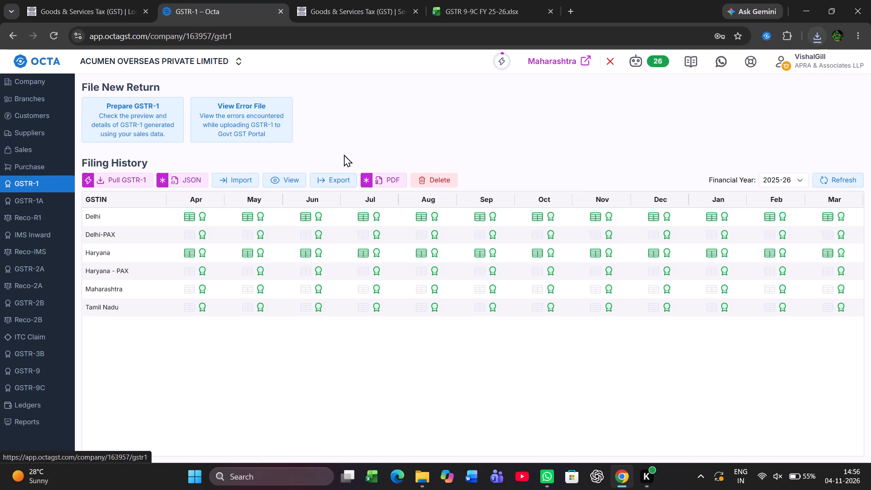
{"action": "left_click", "coordinate": [251, 175]}
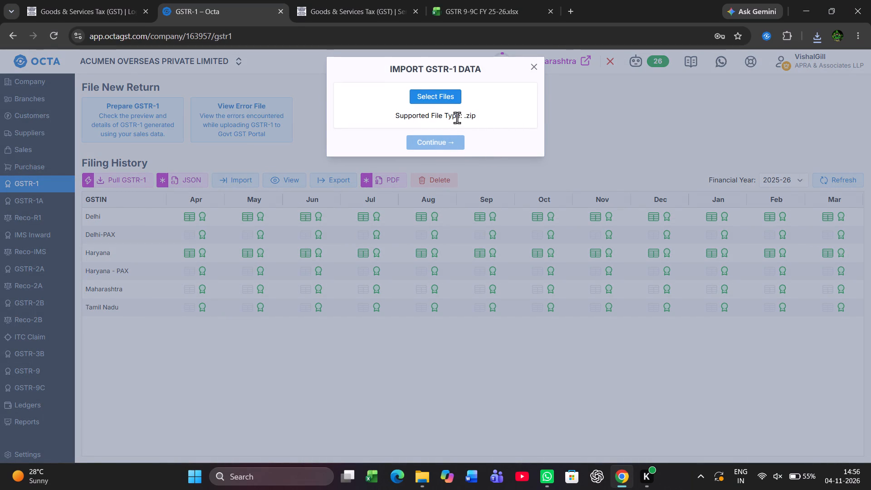
{"action": "left_click", "coordinate": [447, 98]}
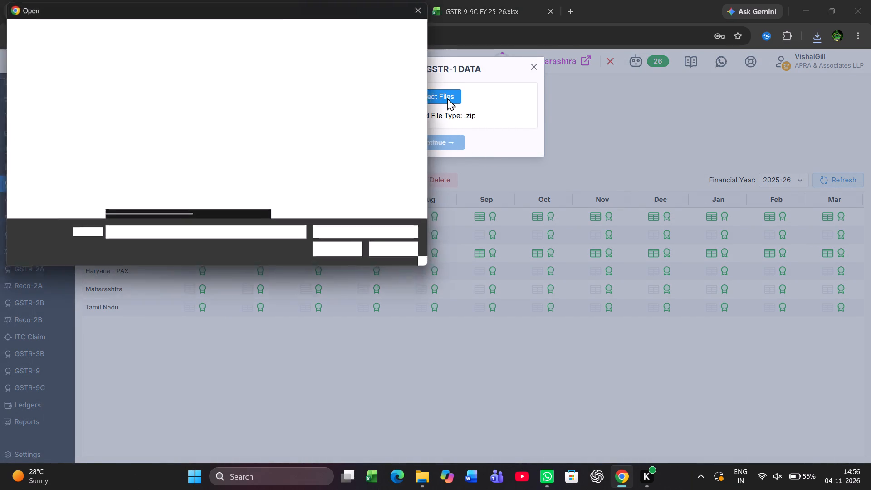
{"action": "left_click", "coordinate": [157, 103]}
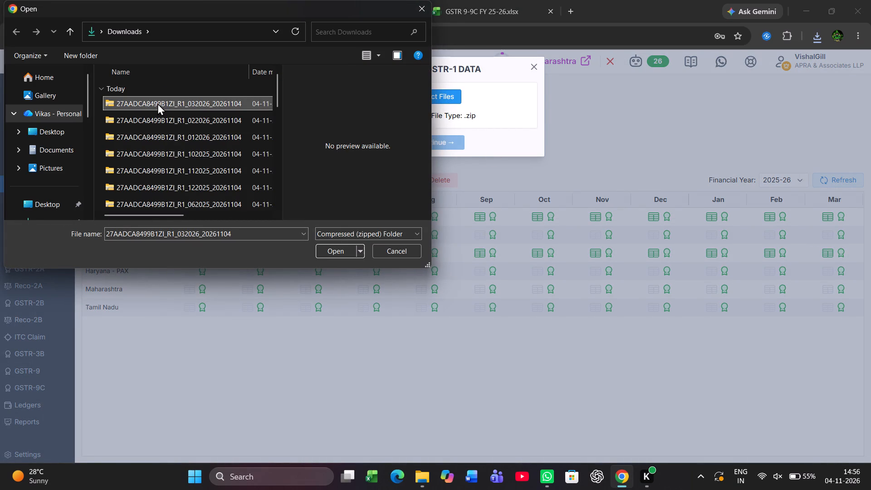
{"action": "key", "text": "shift+Down"}
{"action": "key", "text": "shift+Down"}
{"action": "key", "text": "shift+Down"}
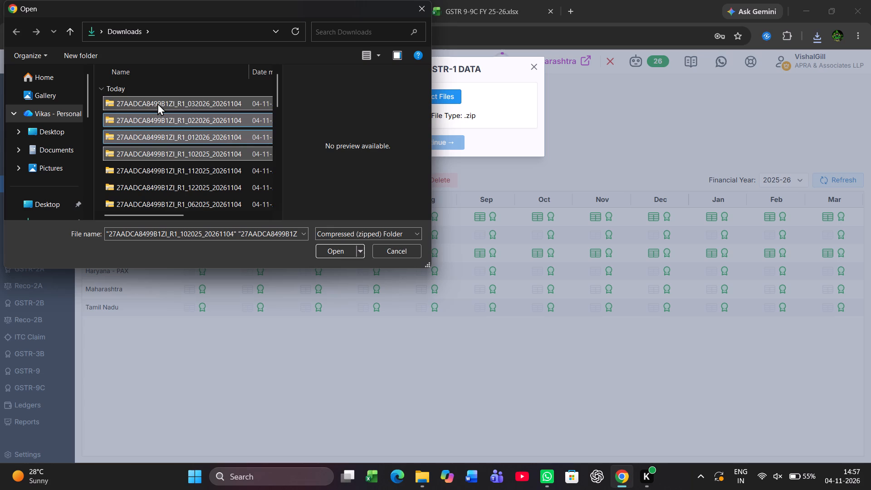
{"action": "key", "text": "shift+Down"}
{"action": "key", "text": "shift+Down"}
{"action": "key", "text": "shift+Down"}
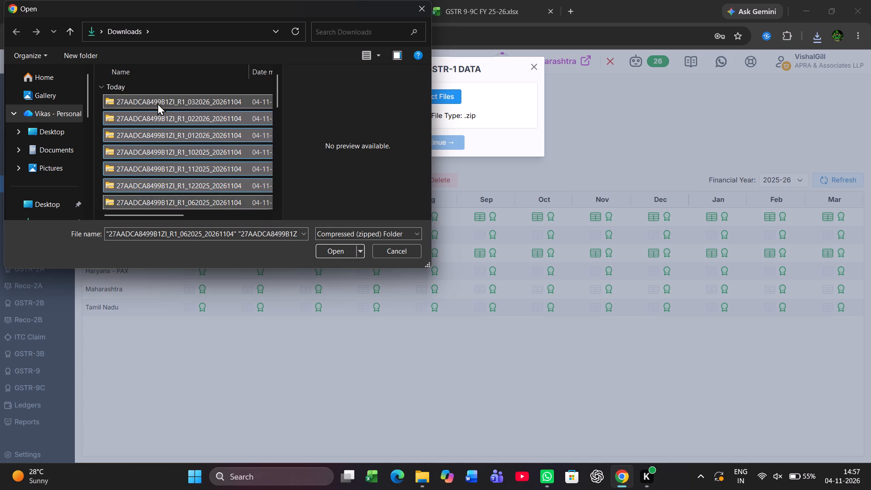
{"action": "key", "text": "shift+Down"}
{"action": "key", "text": "shift+Down"}
{"action": "key", "text": "shift+Down"}
{"action": "key", "text": "shift+Down"}
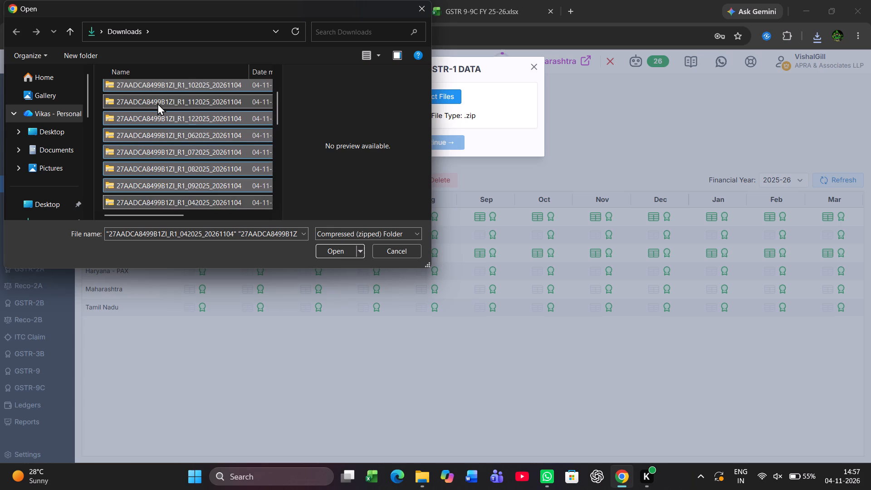
{"action": "key", "text": "shift+Down"}
{"action": "key", "text": "shift+Down"}
{"action": "key", "text": "shift+Down"}
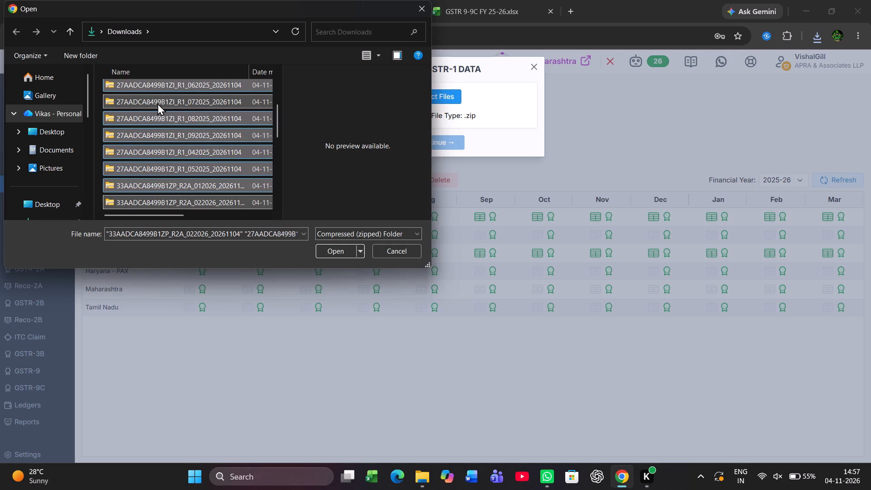
{"action": "key", "text": "Return"}
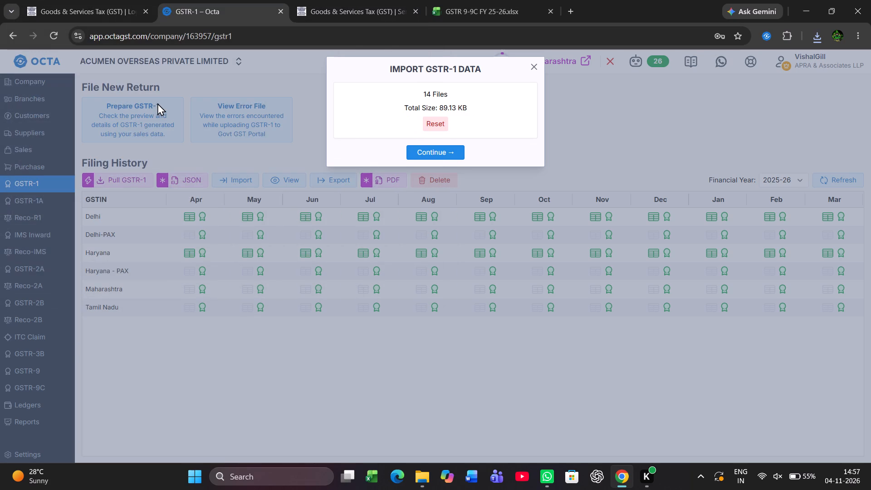
{"action": "left_click", "coordinate": [445, 155]}
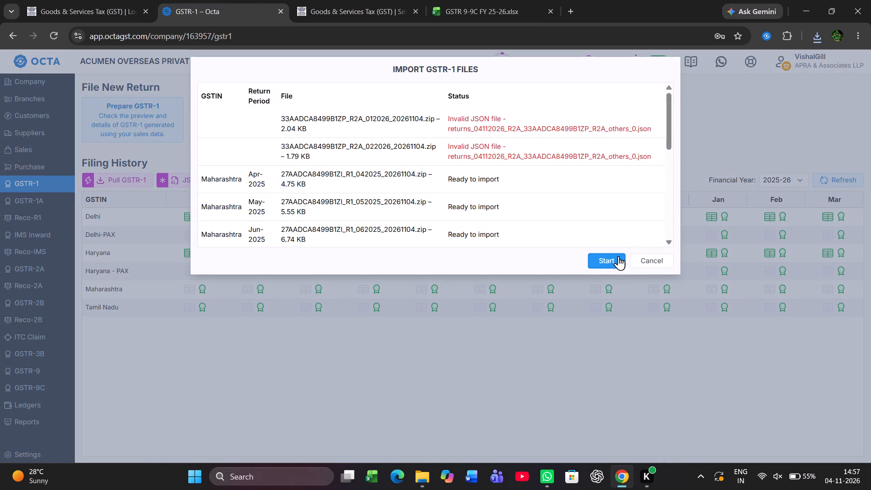
{"action": "left_click", "coordinate": [610, 262]}
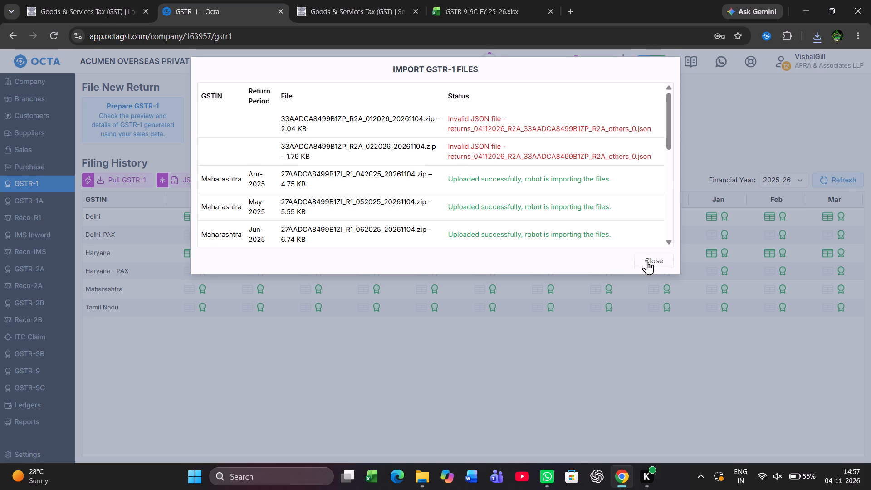
{"action": "left_click", "coordinate": [647, 260]}
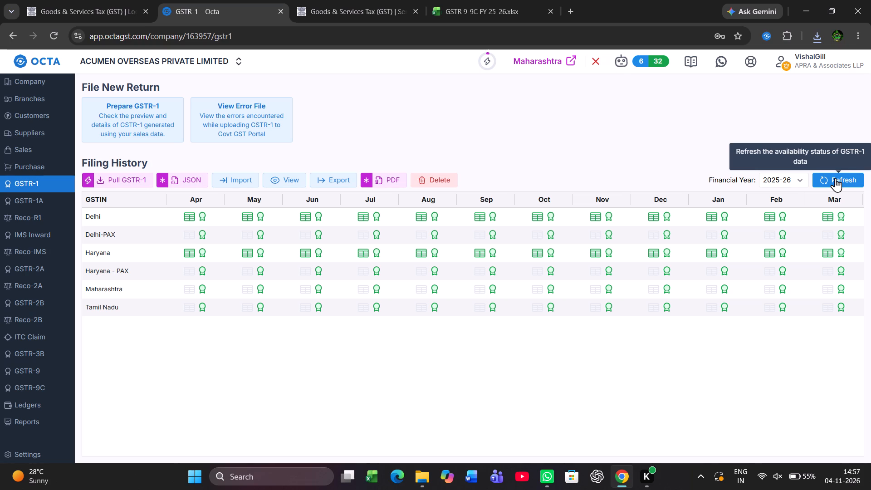
Refresh the 2025-26 GSTR-1 filing history to check the Maharashtra months.
{"action": "left_click", "coordinate": [835, 178]}
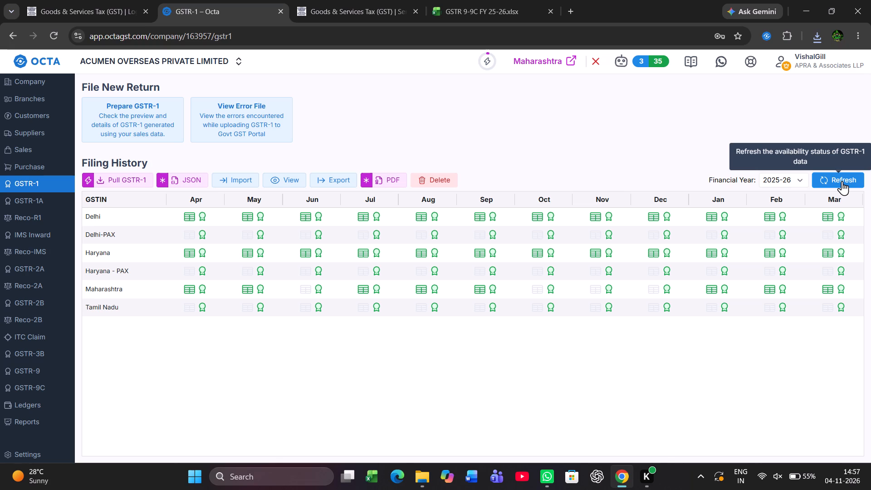
{"action": "left_click", "coordinate": [842, 181]}
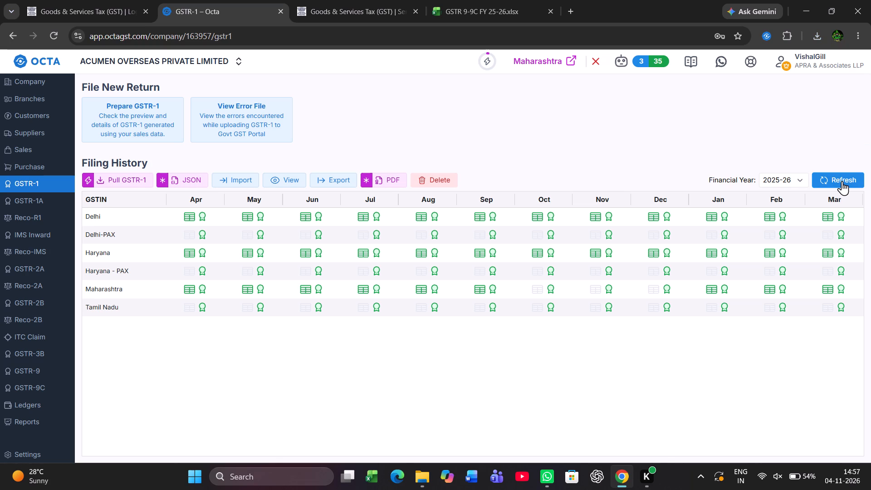
{"action": "triple_click", "coordinate": [842, 181]}
{"action": "triple_click", "coordinate": [842, 181]}
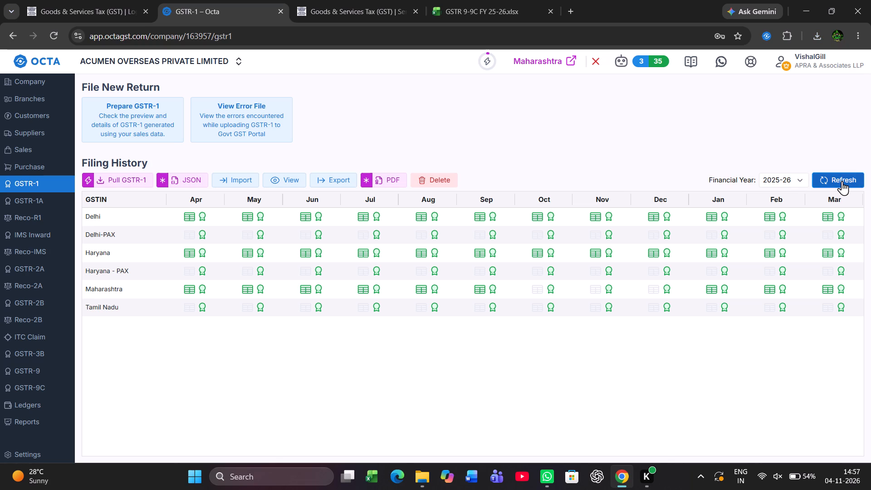
{"action": "double_click", "coordinate": [842, 181]}
{"action": "triple_click", "coordinate": [842, 181]}
{"action": "triple_click", "coordinate": [842, 181]}
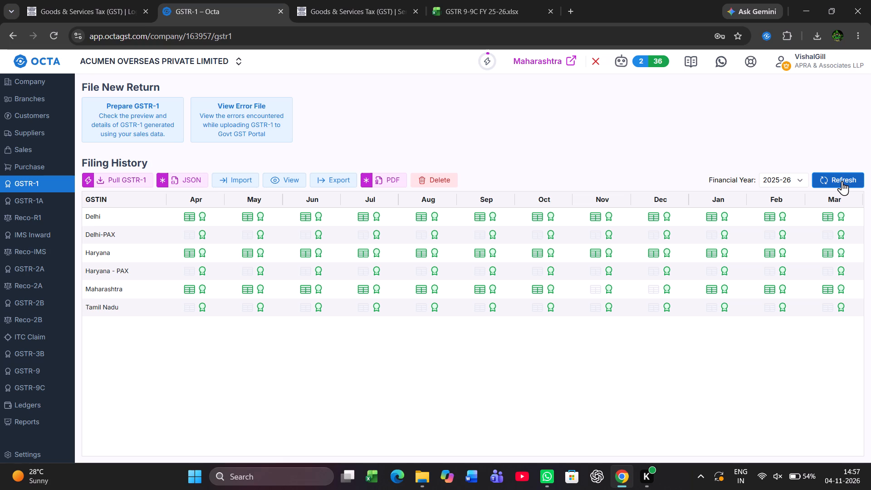
{"action": "triple_click", "coordinate": [842, 181]}
{"action": "left_click", "coordinate": [842, 181]}
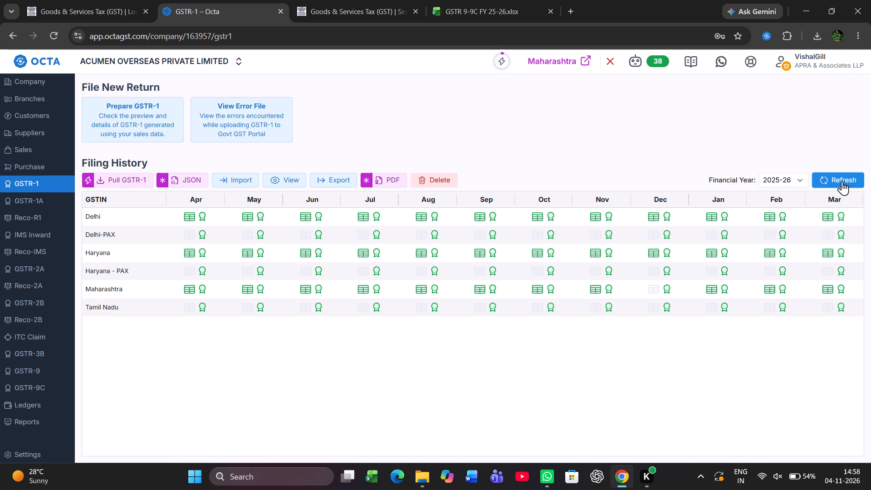
{"action": "left_click", "coordinate": [842, 181]}
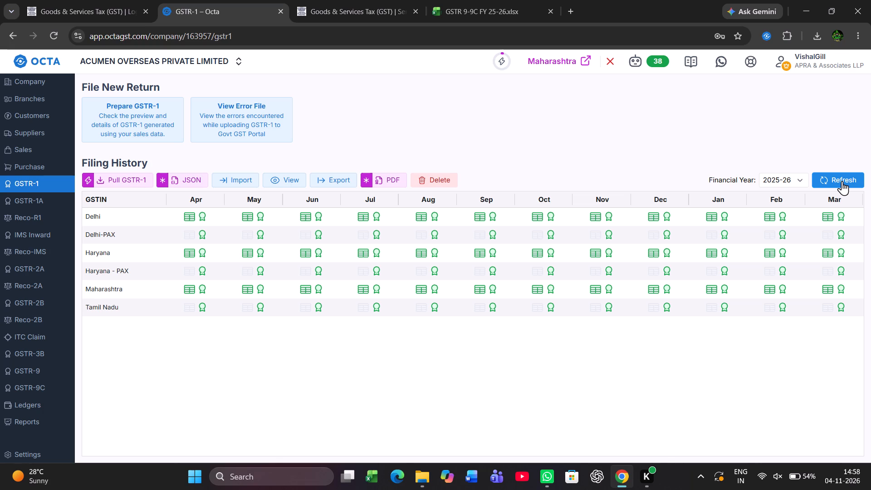
{"action": "left_click", "coordinate": [842, 181]}
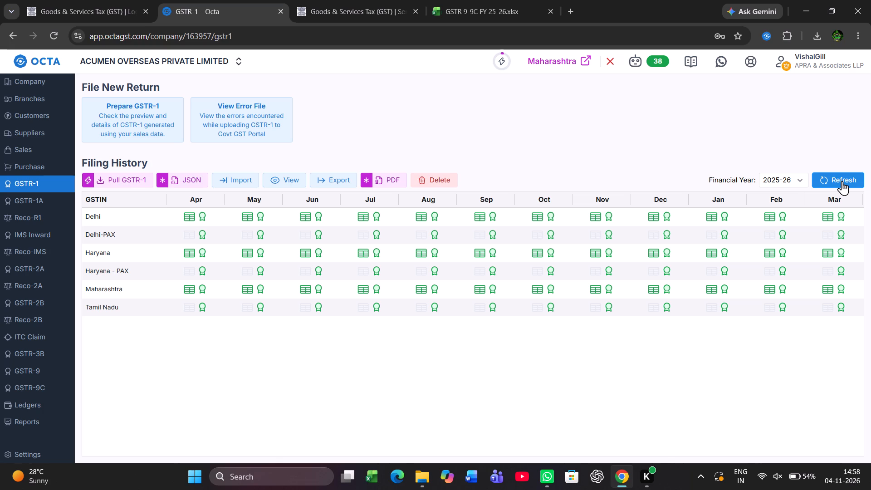
{"action": "left_click", "coordinate": [842, 181]}
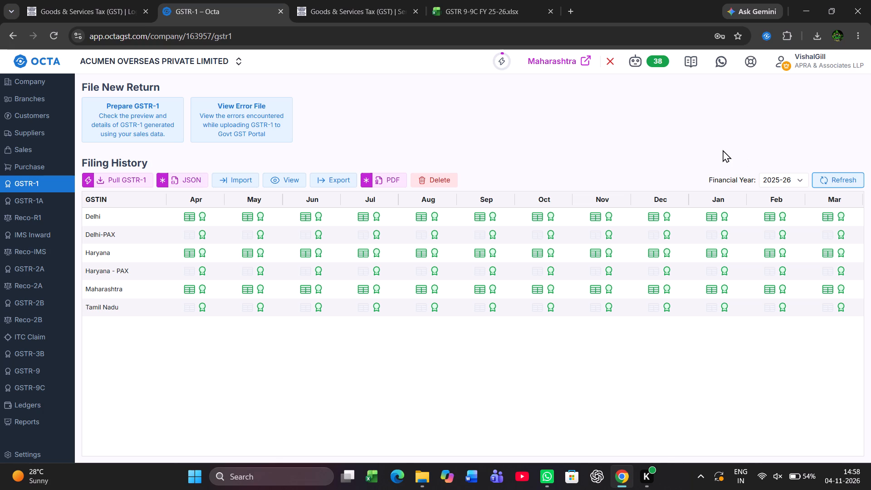
{"action": "left_click", "coordinate": [832, 181]}
{"action": "left_click", "coordinate": [332, 176]}
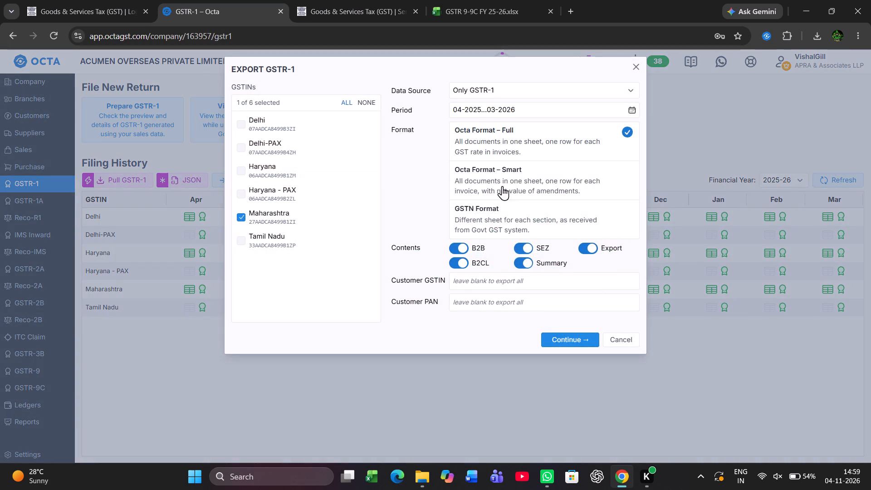
{"action": "left_click", "coordinate": [574, 341]}
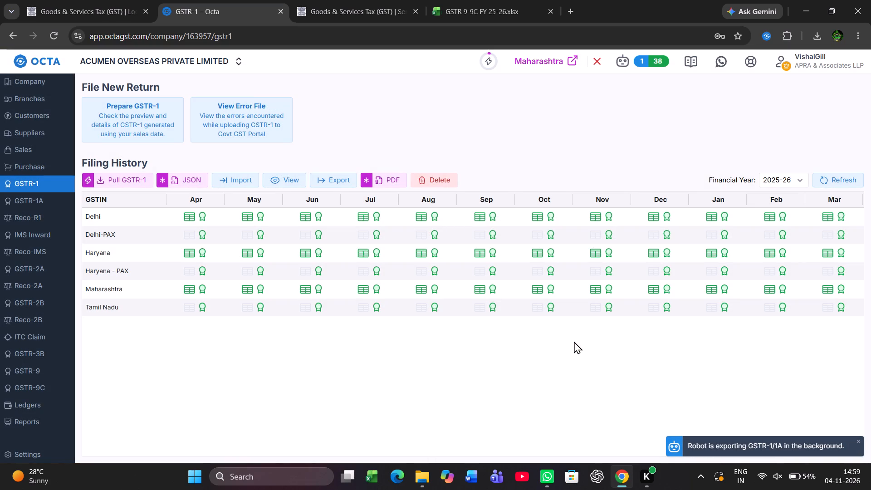
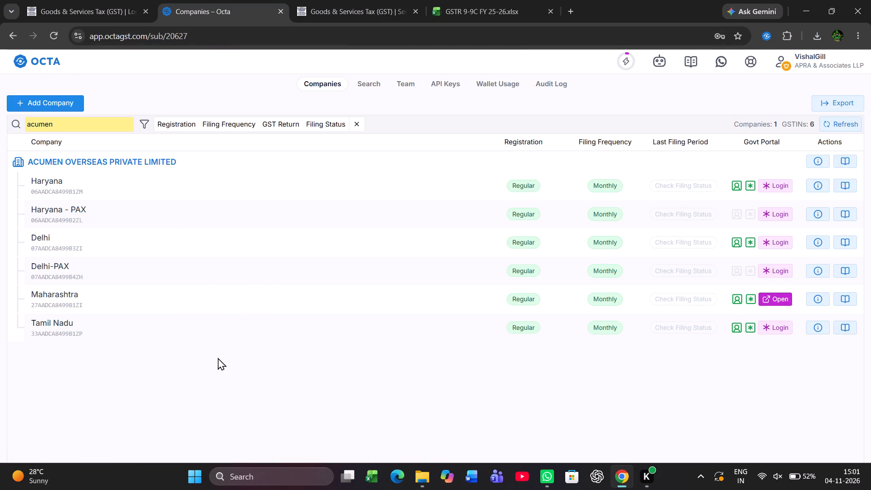
{"action": "left_click", "coordinate": [846, 332]}
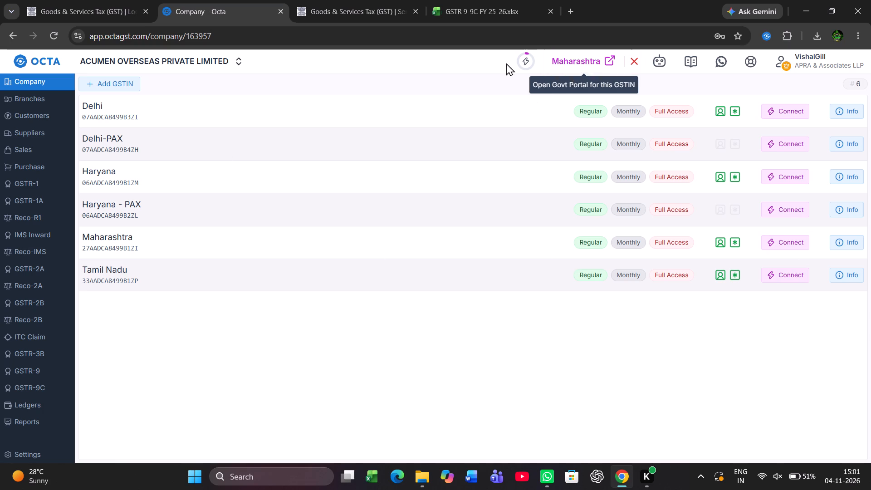
Close the logged-out GST portal page and return to the company page in OCTA.
{"action": "left_click", "coordinate": [372, 15]}
{"action": "left_click", "coordinate": [416, 11]}
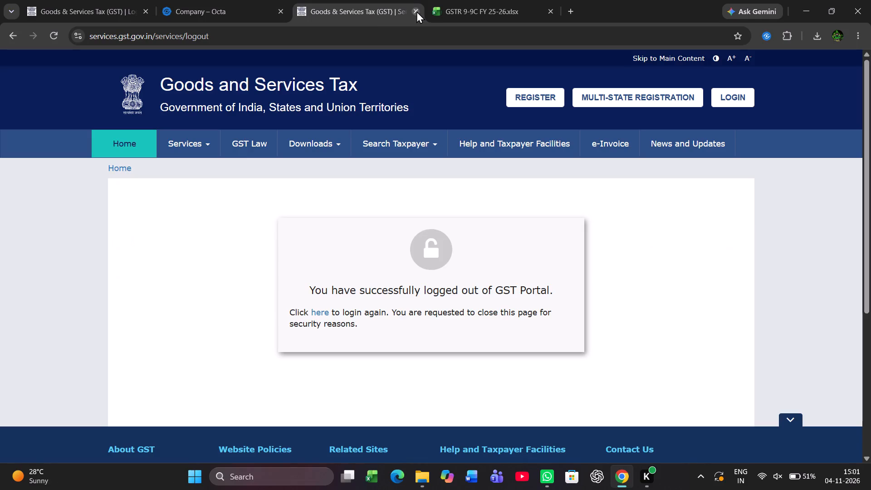
{"action": "left_click", "coordinate": [209, 1]}
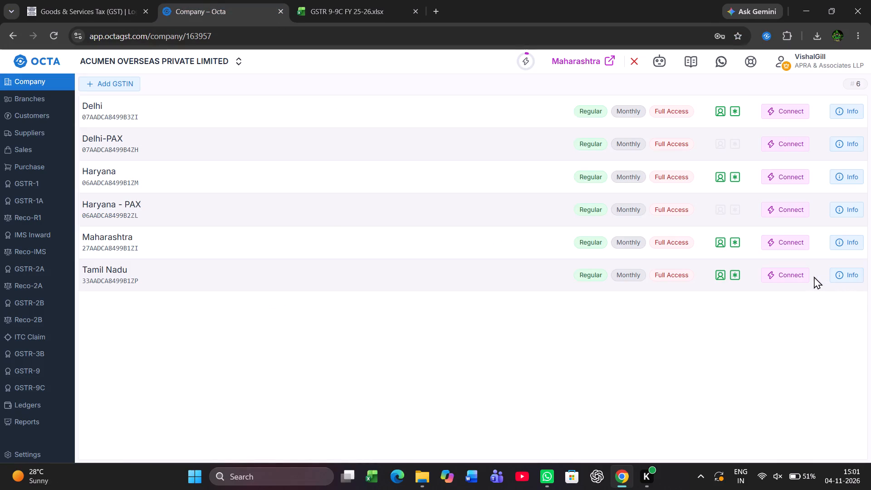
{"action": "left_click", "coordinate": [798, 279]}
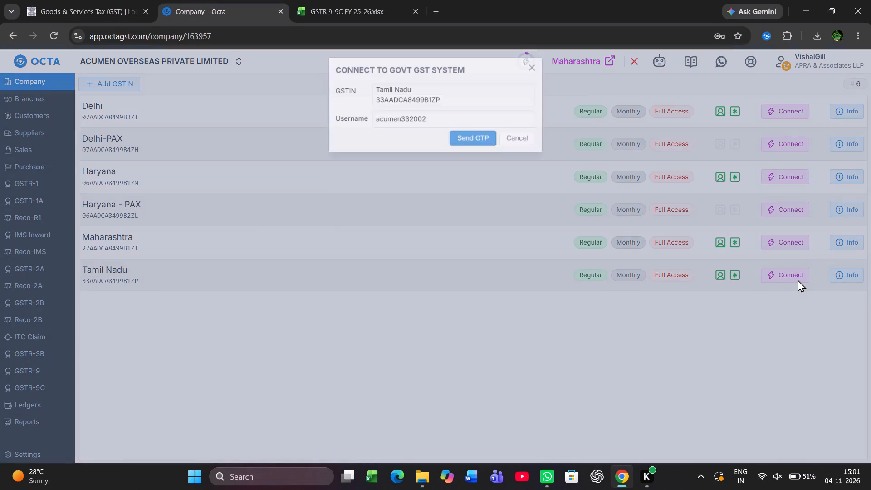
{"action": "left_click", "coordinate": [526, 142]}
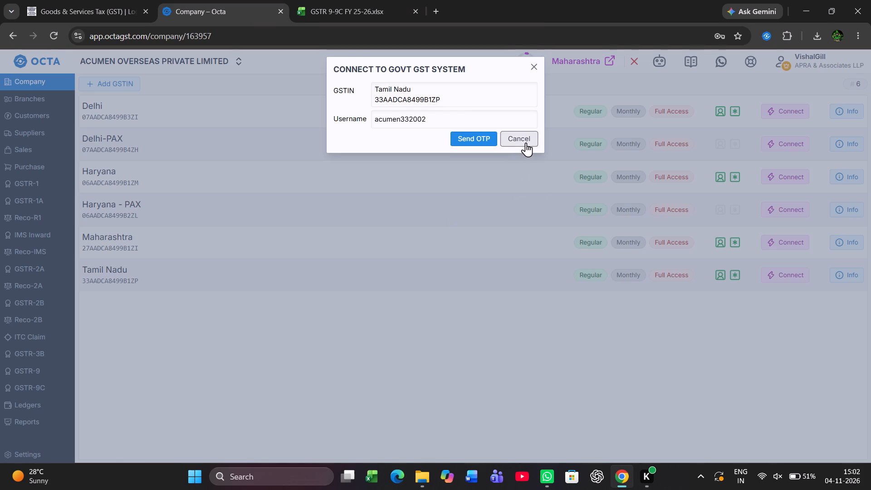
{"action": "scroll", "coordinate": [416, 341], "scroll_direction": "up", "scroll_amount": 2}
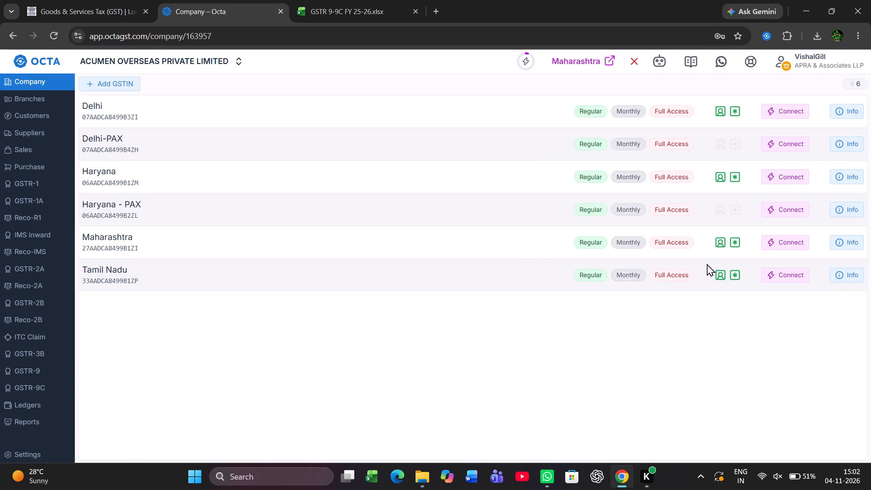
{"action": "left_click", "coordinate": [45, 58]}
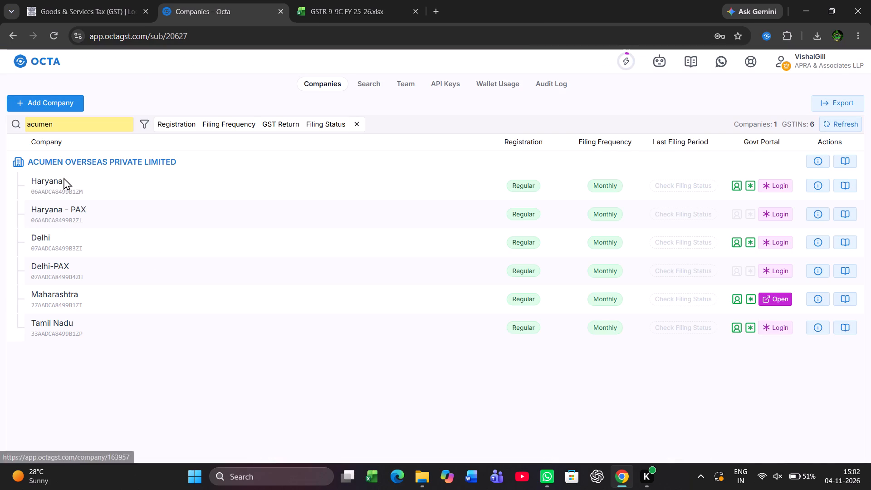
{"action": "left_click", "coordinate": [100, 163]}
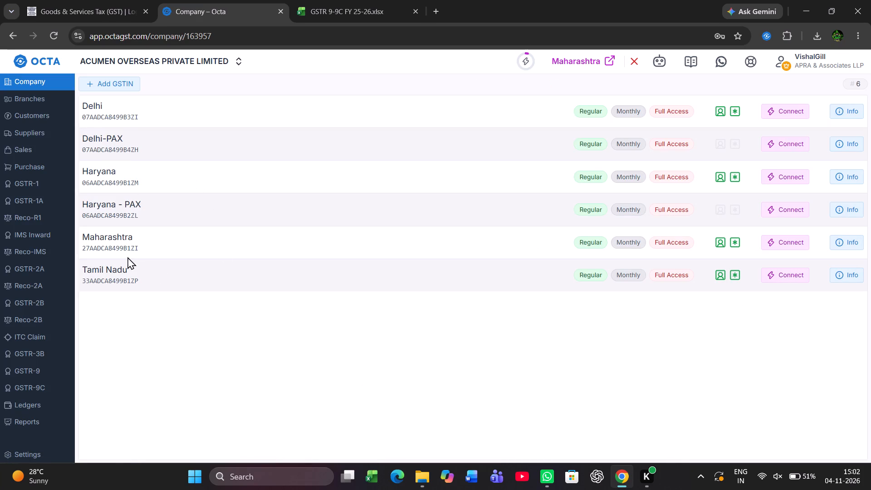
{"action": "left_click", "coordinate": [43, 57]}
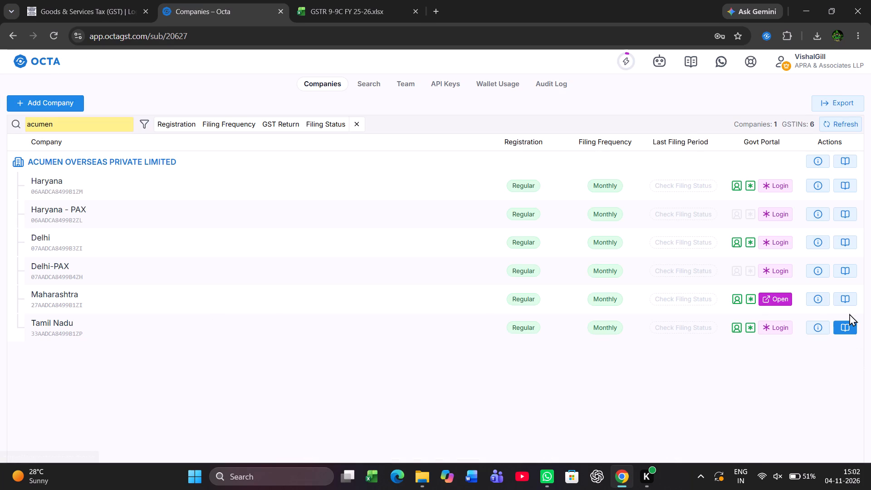
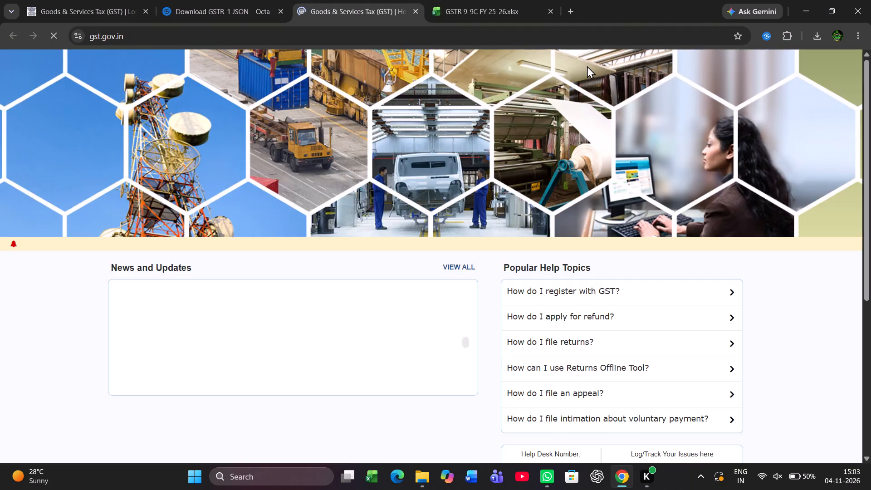
Dismiss the announcement on the GST portal home page and open the Annual Return page from the returns services.
{"action": "left_click", "coordinate": [396, 142]}
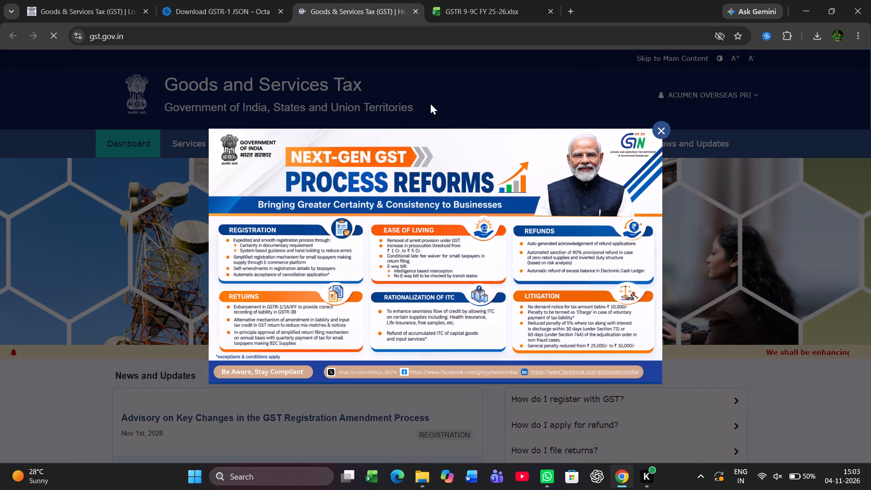
{"action": "left_click_drag", "start_coordinate": [430, 103], "coordinate": [659, 128]}
{"action": "left_click", "coordinate": [659, 128]}
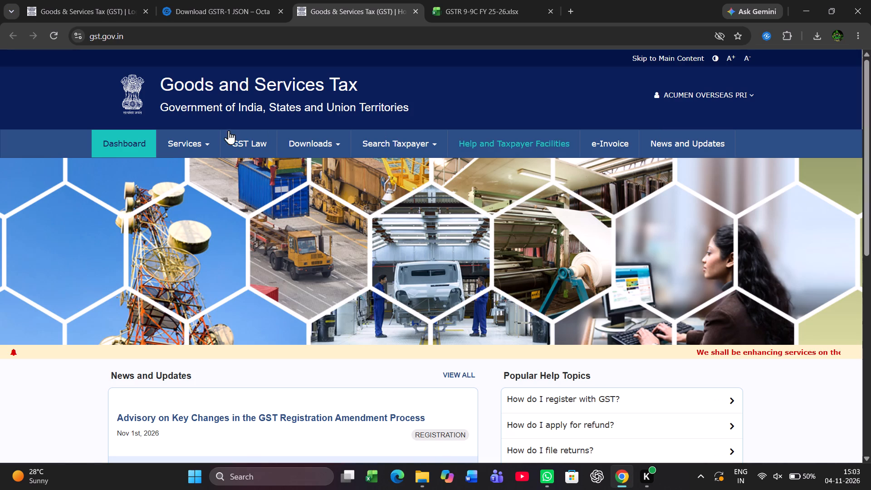
{"action": "left_click", "coordinate": [196, 144]}
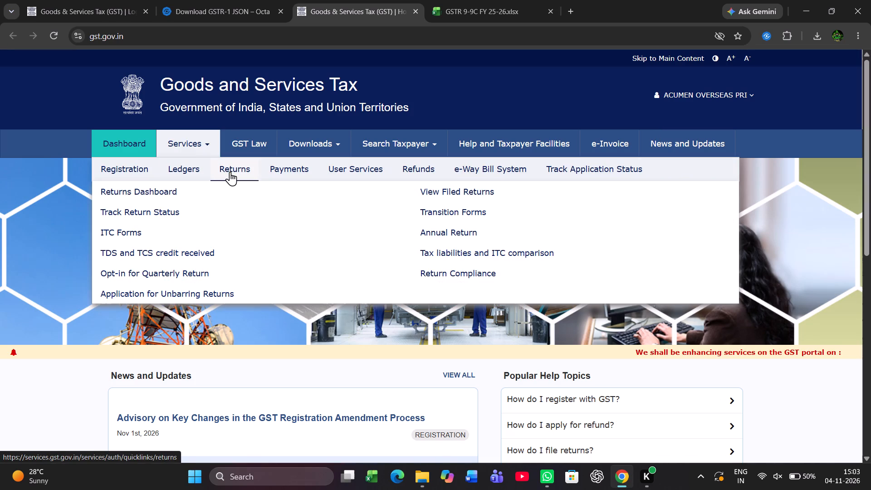
{"action": "left_click", "coordinate": [460, 226]}
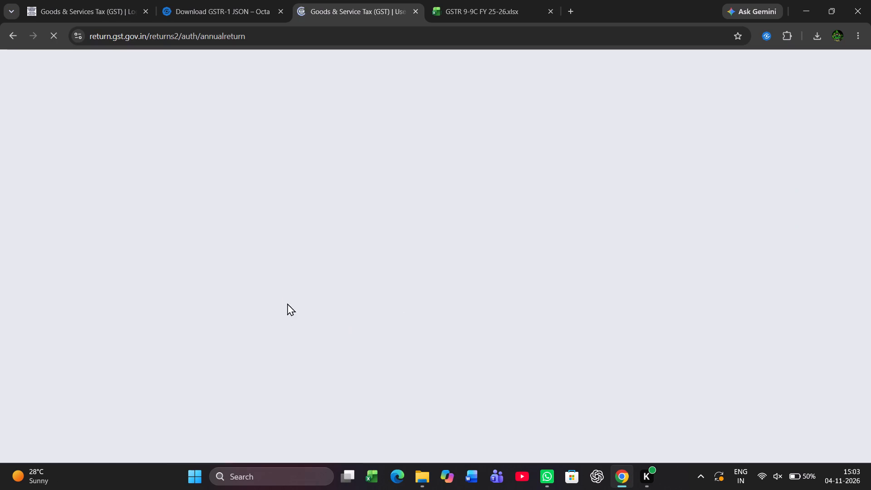
Search the annual returns for financial year 2024-25 and download the filed GSTR-9 details as PDF.
{"action": "scroll", "coordinate": [305, 258], "scroll_direction": "down", "scroll_amount": 2}
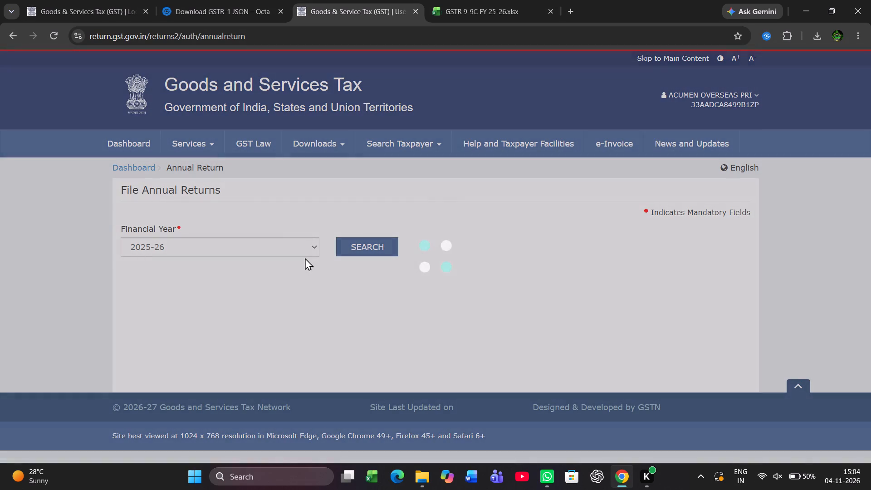
{"action": "left_click", "coordinate": [310, 244]}
{"action": "left_click", "coordinate": [215, 278]}
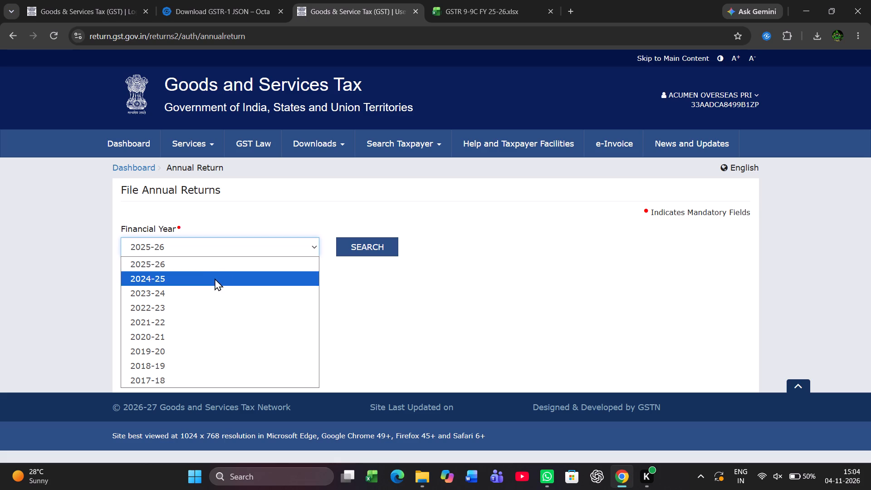
{"action": "left_click", "coordinate": [378, 249]}
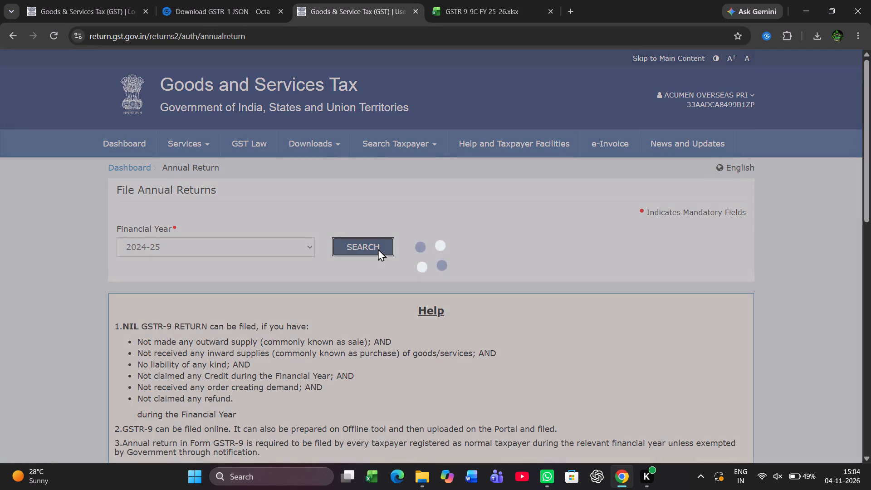
{"action": "scroll", "coordinate": [378, 249], "scroll_direction": "down", "scroll_amount": 3}
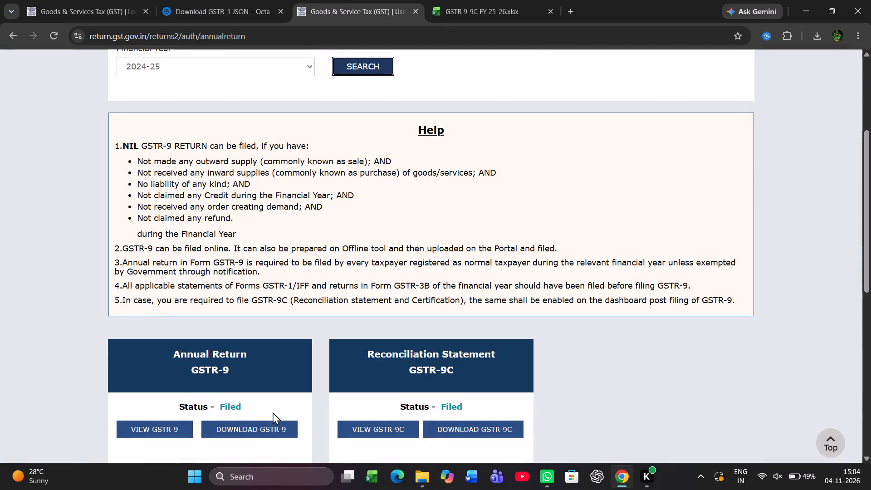
{"action": "left_click", "coordinate": [258, 428]}
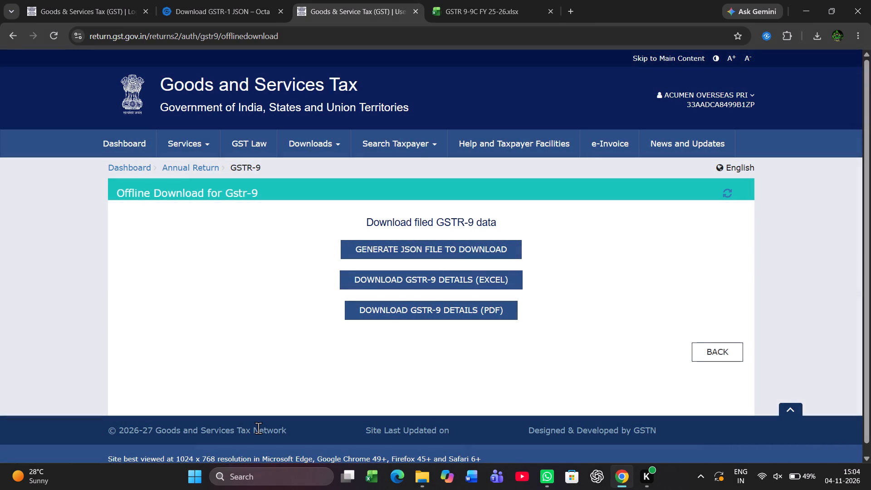
{"action": "left_click", "coordinate": [445, 312]}
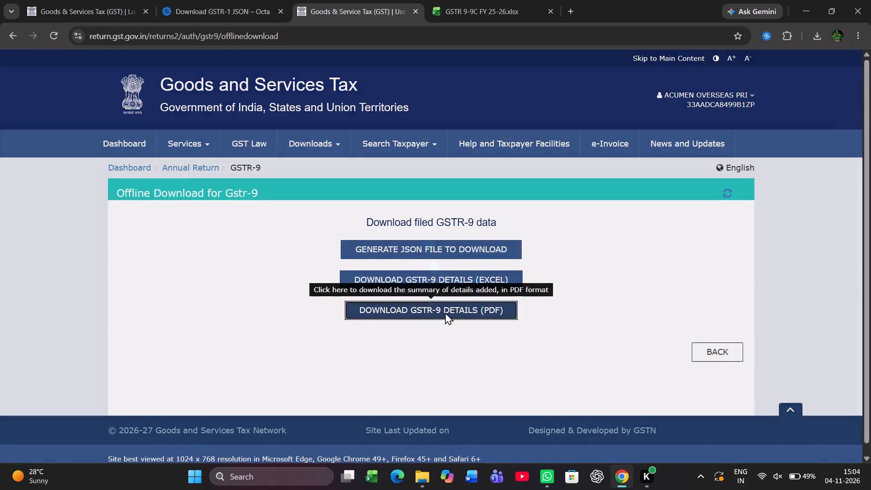
Go back to the annual returns, search 2024-25 again and download the filed GSTR-9C as PDF.
{"action": "left_click", "coordinate": [712, 349]}
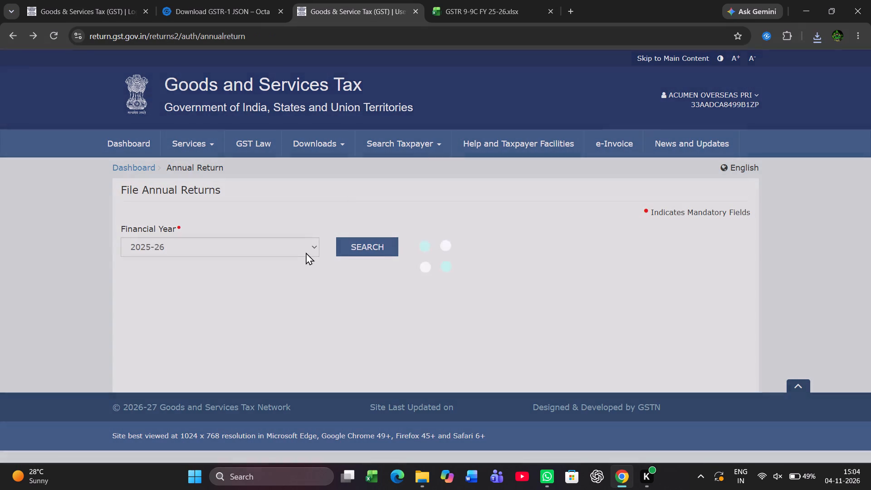
{"action": "left_click", "coordinate": [302, 250]}
{"action": "left_click", "coordinate": [302, 250]}
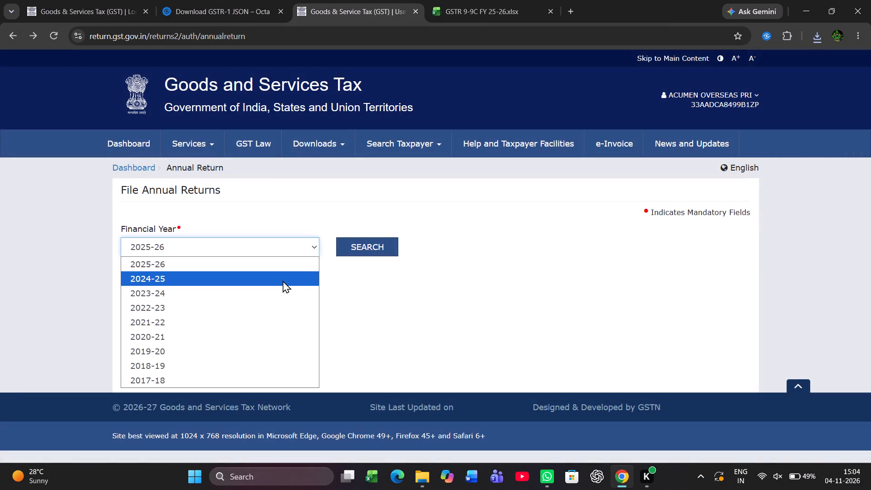
{"action": "left_click", "coordinate": [279, 281]}
{"action": "left_click", "coordinate": [377, 251]}
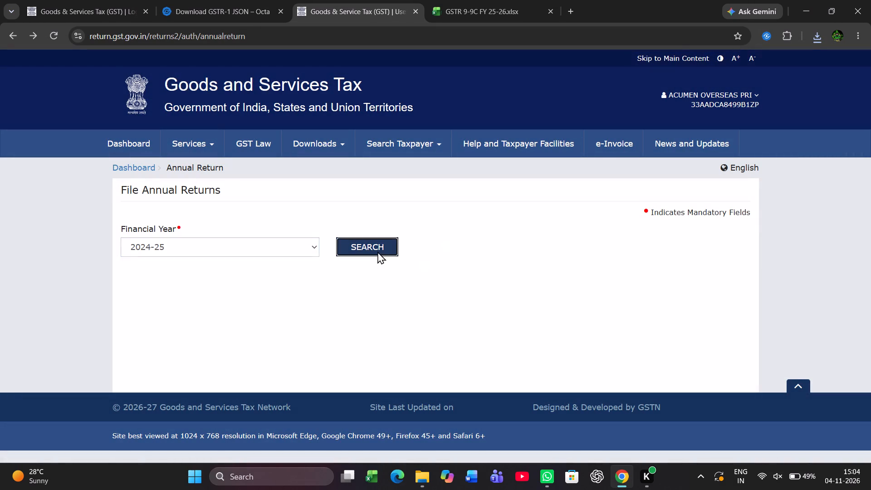
{"action": "scroll", "coordinate": [414, 387], "scroll_direction": "down", "scroll_amount": 3}
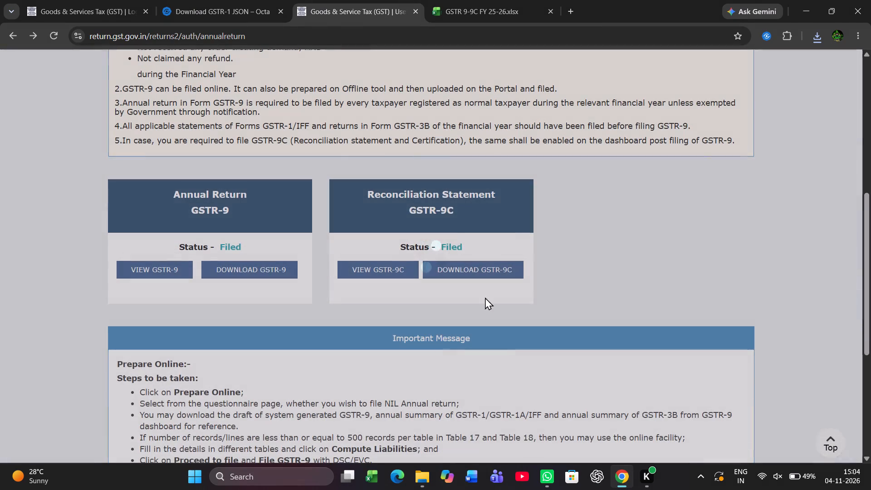
{"action": "left_click", "coordinate": [468, 273]}
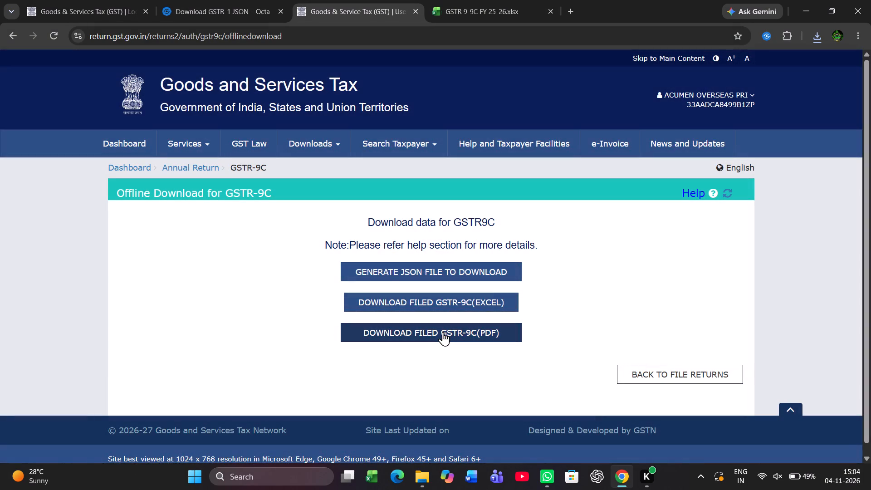
{"action": "left_click", "coordinate": [443, 332]}
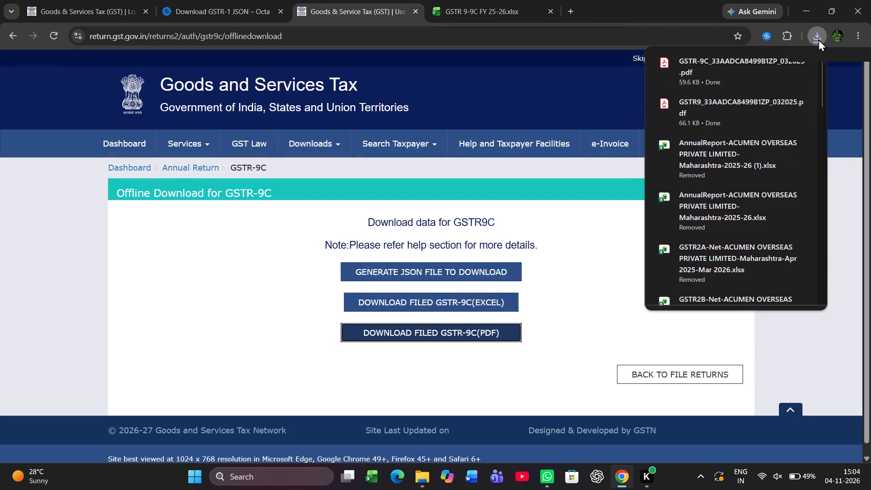
Go back to the annual returns, open GSTR-9 for 2025-26 and answer No to the nil return question to reach its dashboard.
{"action": "left_click_drag", "start_coordinate": [607, 355], "coordinate": [651, 366]}
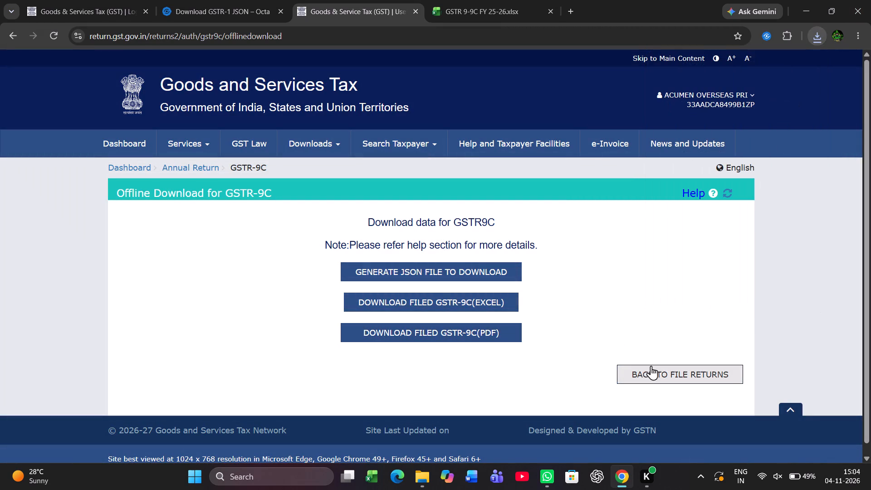
{"action": "left_click_drag", "start_coordinate": [651, 366], "coordinate": [662, 373]}
{"action": "left_click", "coordinate": [662, 373]}
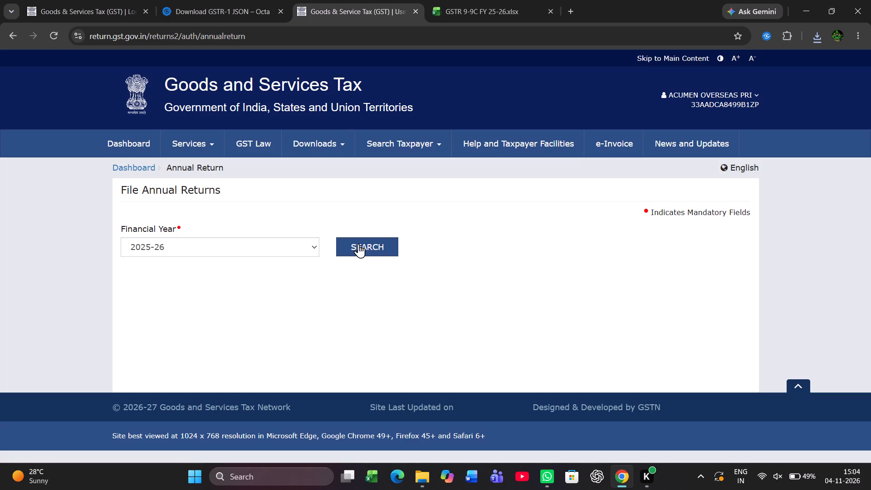
{"action": "left_click", "coordinate": [358, 244]}
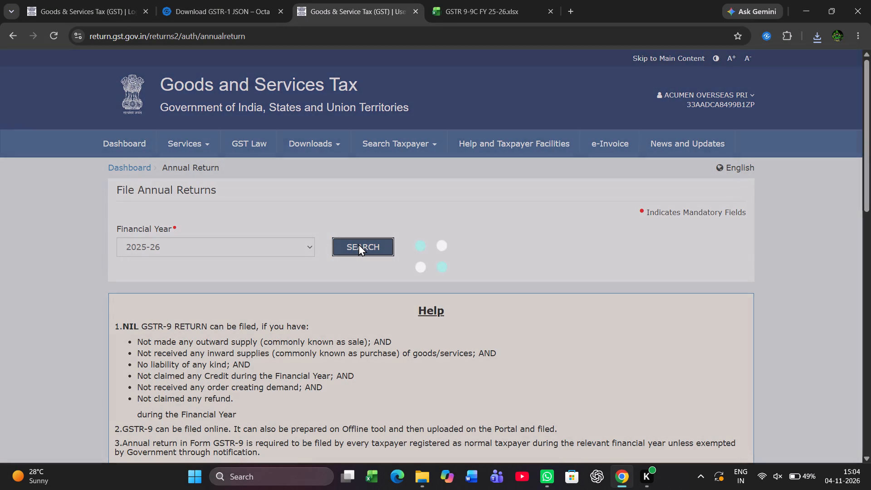
{"action": "scroll", "coordinate": [358, 244], "scroll_direction": "down", "scroll_amount": 3}
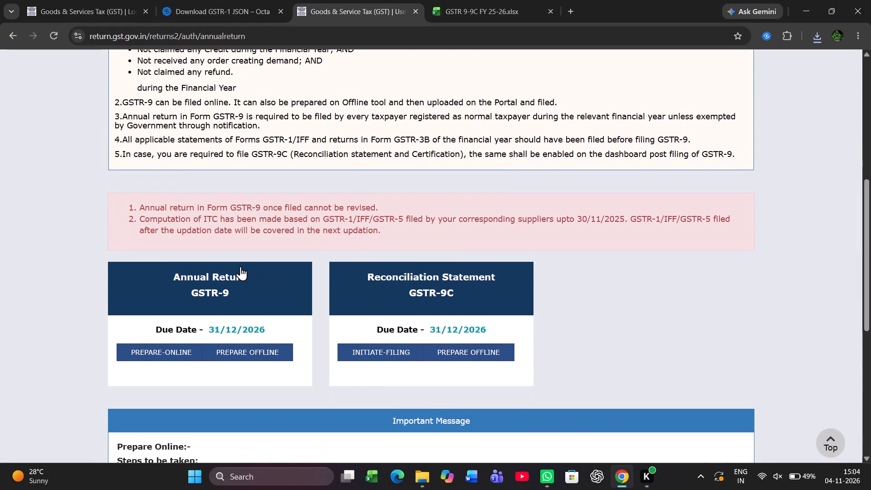
{"action": "left_click", "coordinate": [240, 266]}
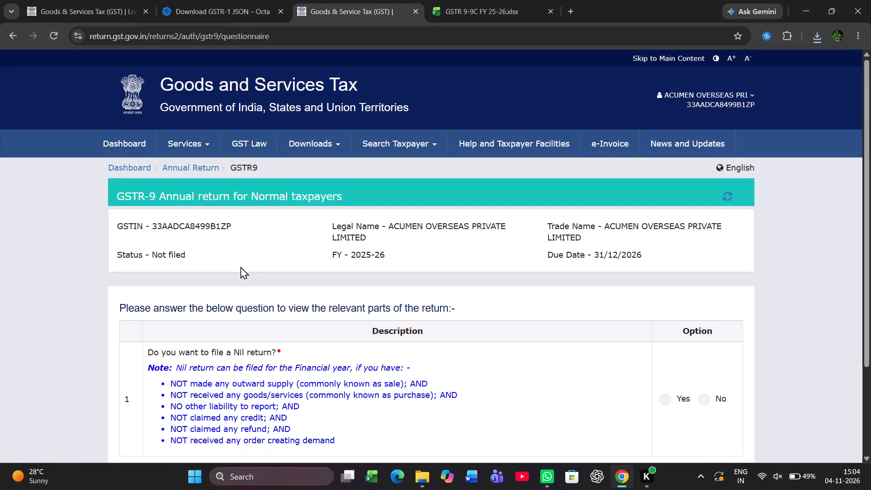
{"action": "left_click", "coordinate": [706, 404]}
{"action": "scroll", "coordinate": [706, 404], "scroll_direction": "down", "scroll_amount": 3}
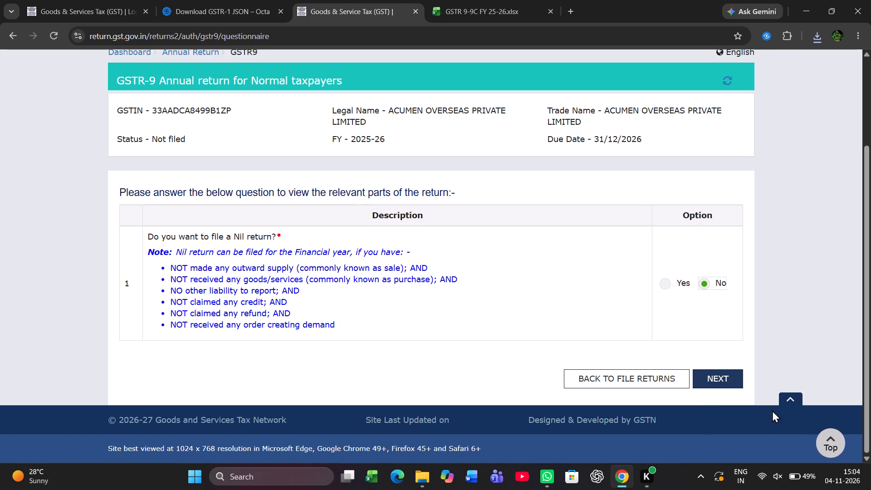
{"action": "left_click", "coordinate": [715, 381]}
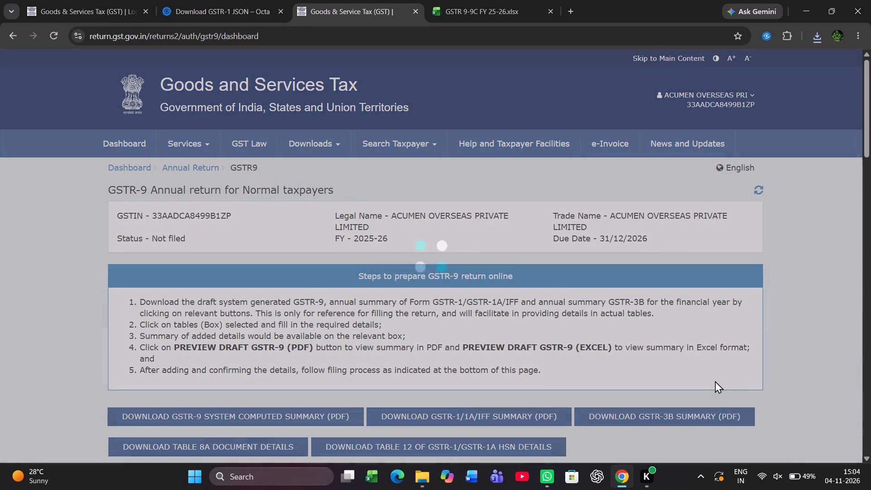
Download the 2025-26 GSTR-9 system computed summary, GSTR-1/1A/IFF summary and GSTR-3B summary PDFs.
{"action": "scroll", "coordinate": [715, 381], "scroll_direction": "down", "scroll_amount": 1}
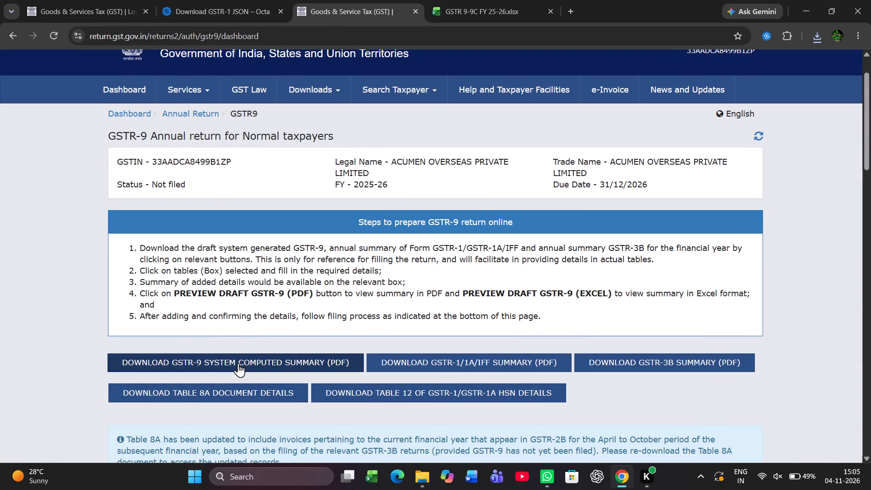
{"action": "left_click", "coordinate": [239, 364]}
{"action": "left_click", "coordinate": [445, 363]}
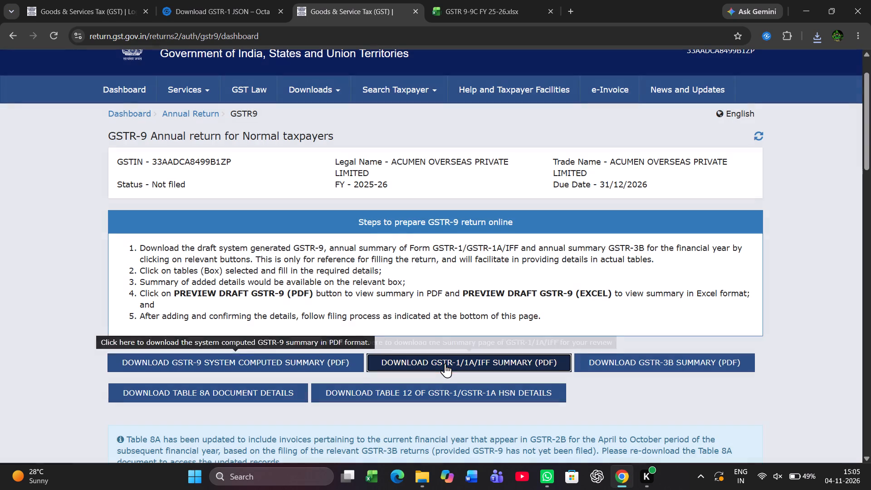
{"action": "left_click", "coordinate": [655, 358]}
{"action": "left_click", "coordinate": [651, 382]}
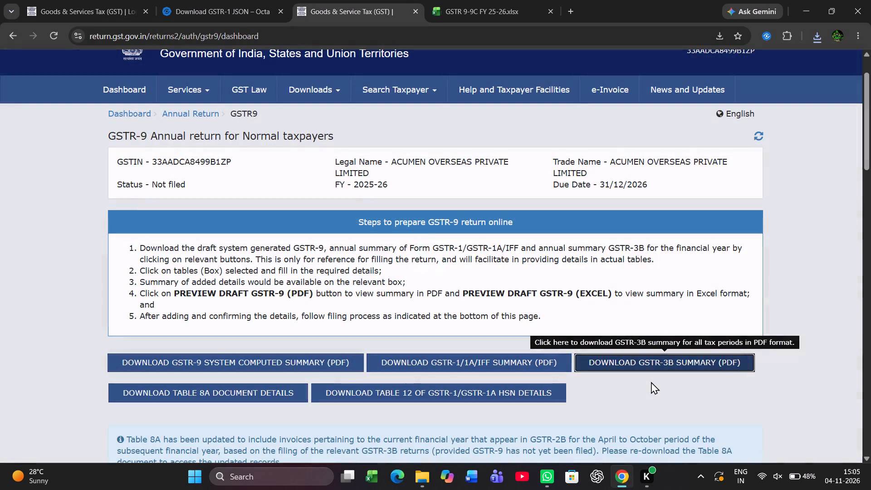
Switch to OCTA and refresh the Tamil Nadu GSTR-1 JSON generation status for 2025-26.
{"action": "left_click", "coordinate": [245, 10]}
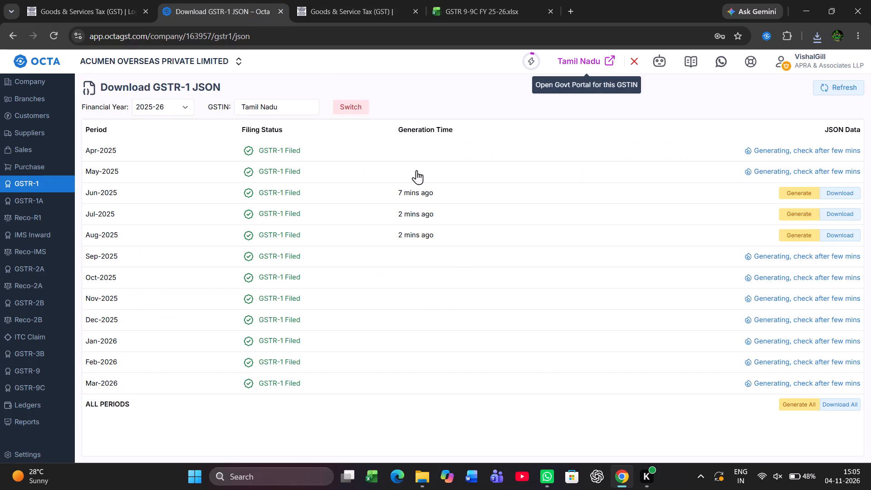
{"action": "left_click", "coordinate": [836, 90]}
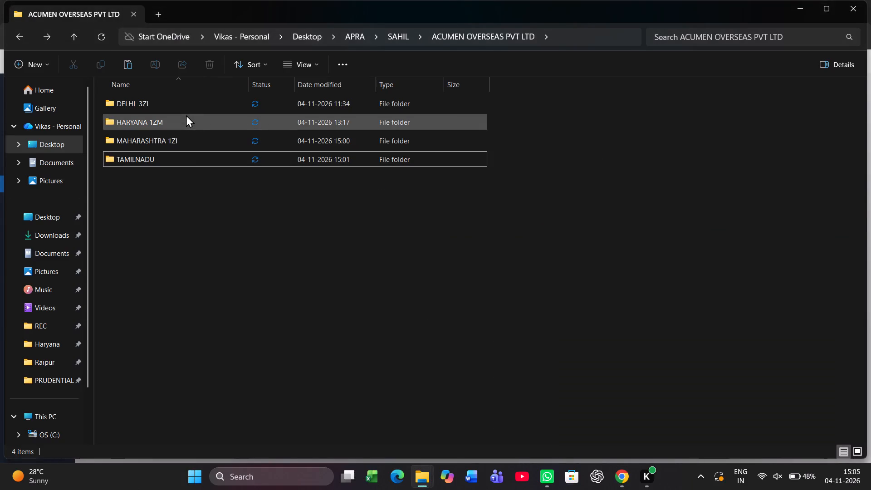
{"action": "key", "text": "Up"}
{"action": "key", "text": "Down"}
{"action": "key", "text": "Return"}
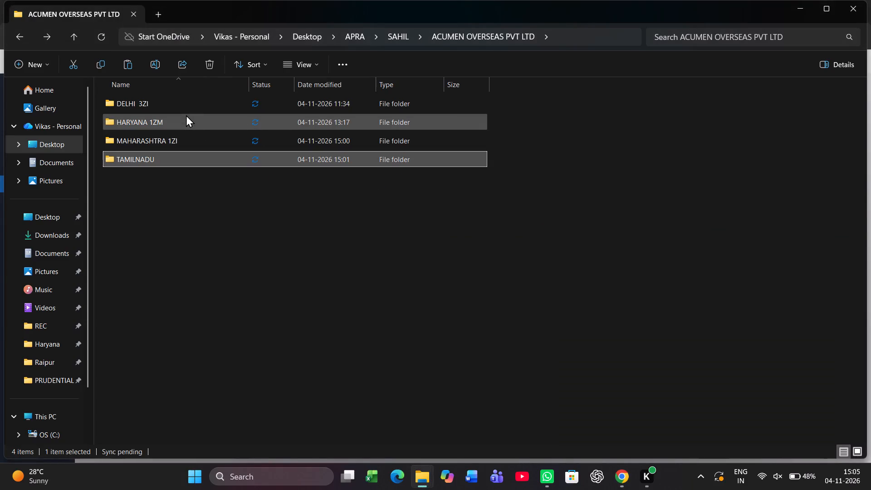
{"action": "key", "text": "ctrl+v"}
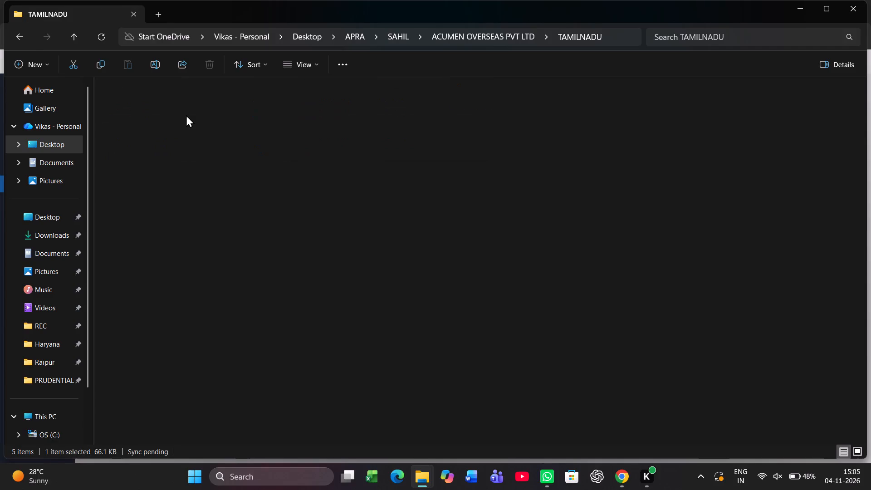
Return to OCTA, check the 2025-26 GSTR-2B and GSTR-2A data status by state, and open the GSTR-2A JSON download page.
{"action": "key", "text": "alt+Tab"}
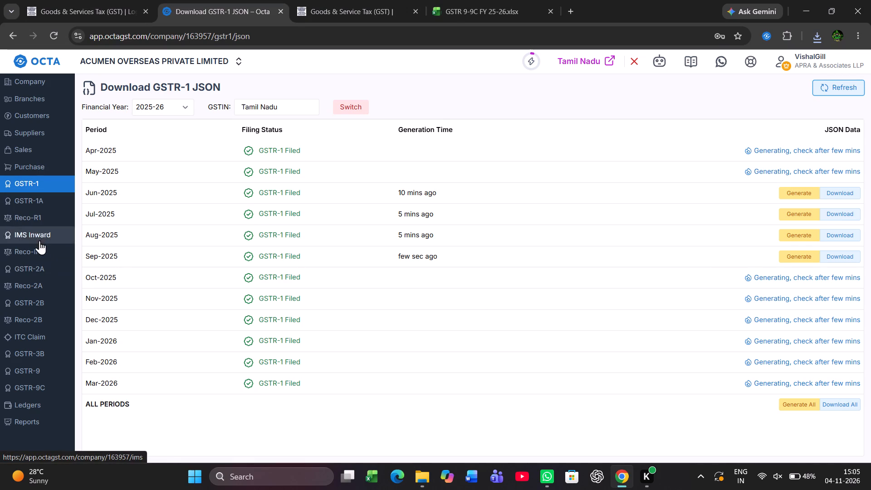
{"action": "left_click", "coordinate": [39, 299]}
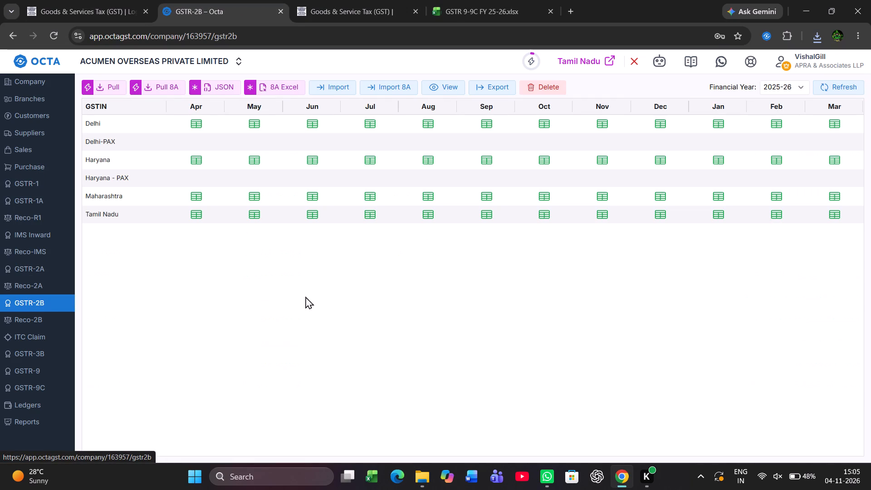
{"action": "left_click", "coordinate": [38, 270]}
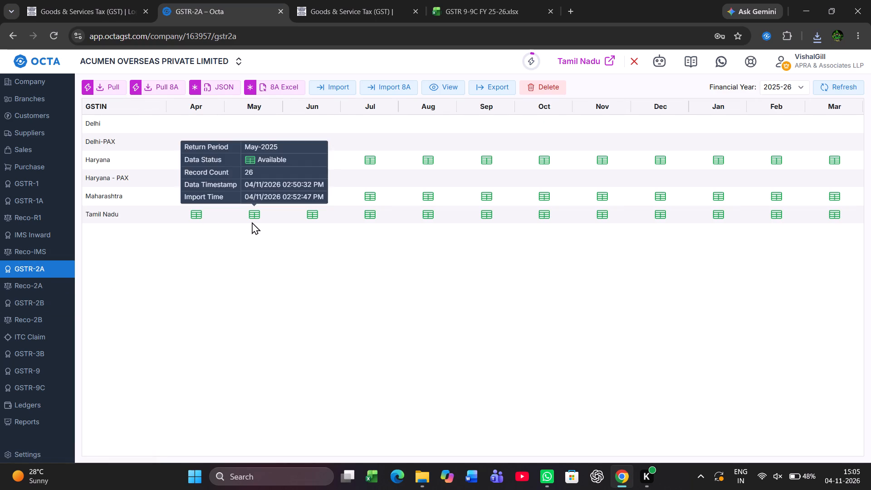
{"action": "scroll", "coordinate": [329, 132], "scroll_direction": "up", "scroll_amount": 2}
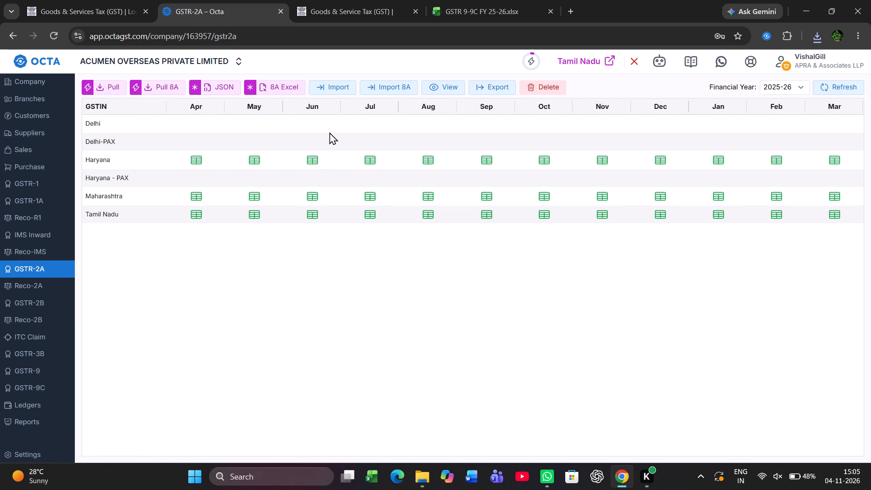
{"action": "left_click", "coordinate": [211, 84]}
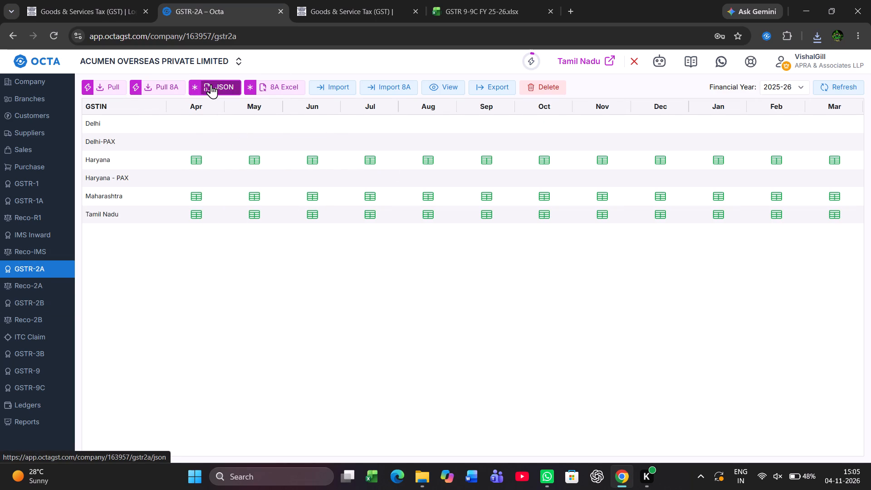
Switch the GSTR-2A JSON page's GSTIN to Delhi by logging in to the government portal for that state.
{"action": "left_click", "coordinate": [289, 108]}
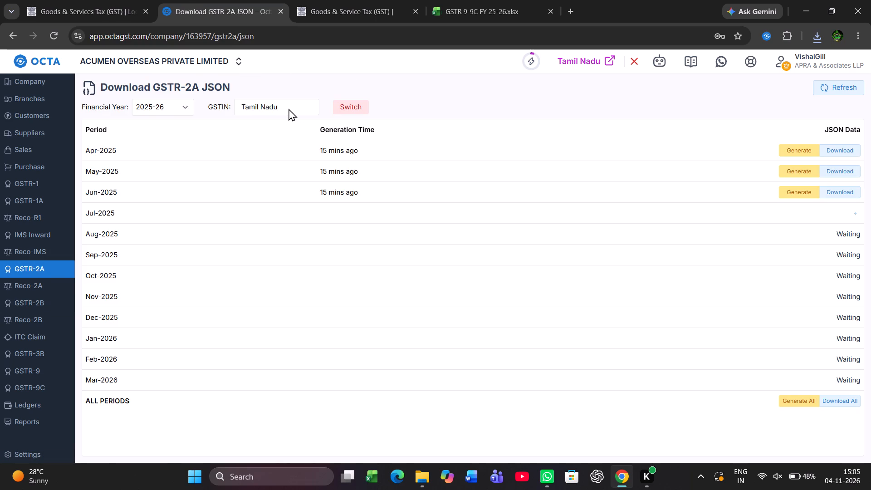
{"action": "left_click", "coordinate": [289, 108]}
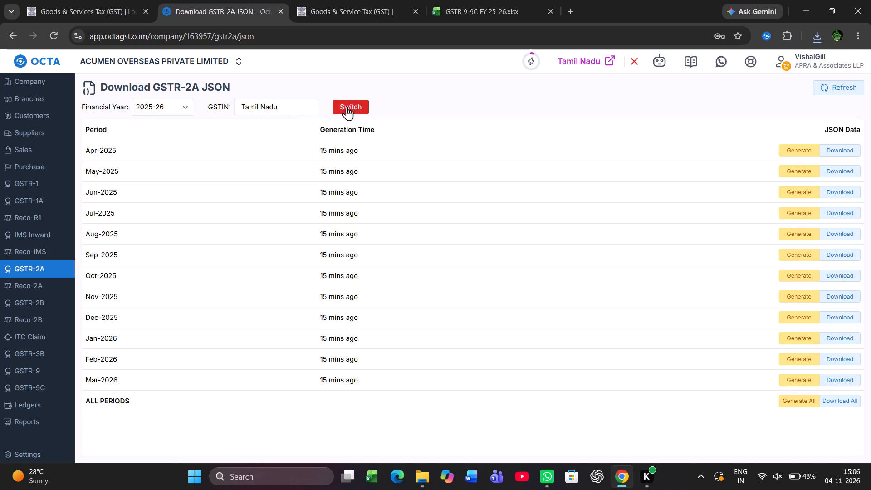
{"action": "left_click", "coordinate": [294, 110]}
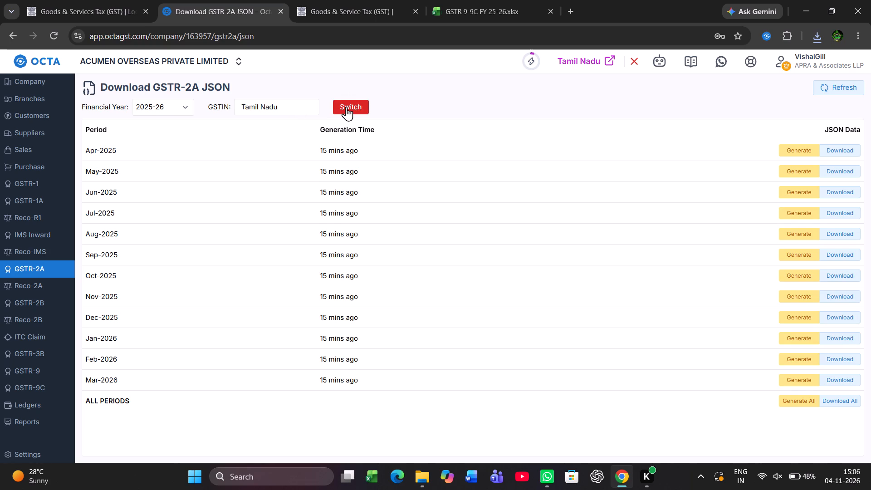
{"action": "left_click", "coordinate": [346, 107]}
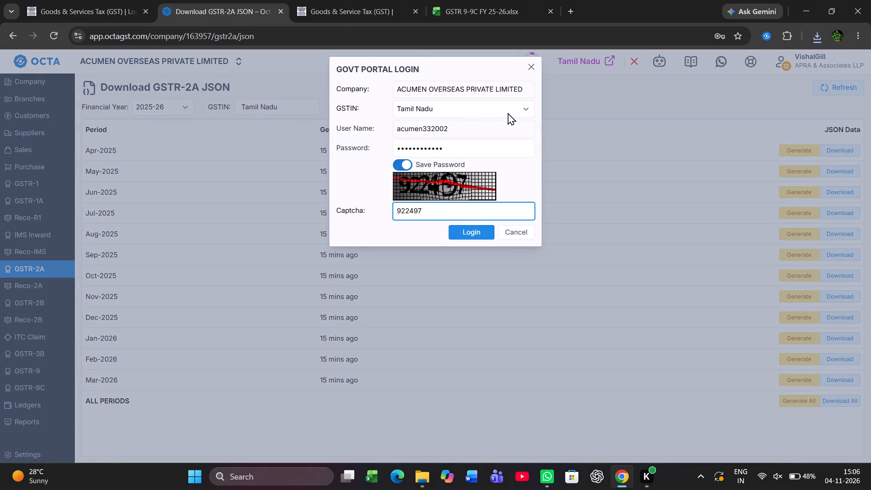
{"action": "left_click", "coordinate": [515, 109]}
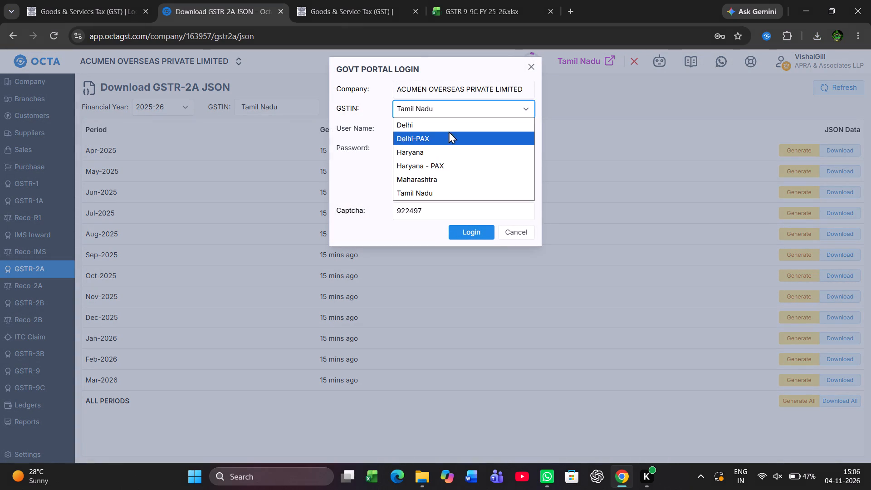
{"action": "left_click", "coordinate": [451, 128]}
{"action": "left_click", "coordinate": [461, 234]}
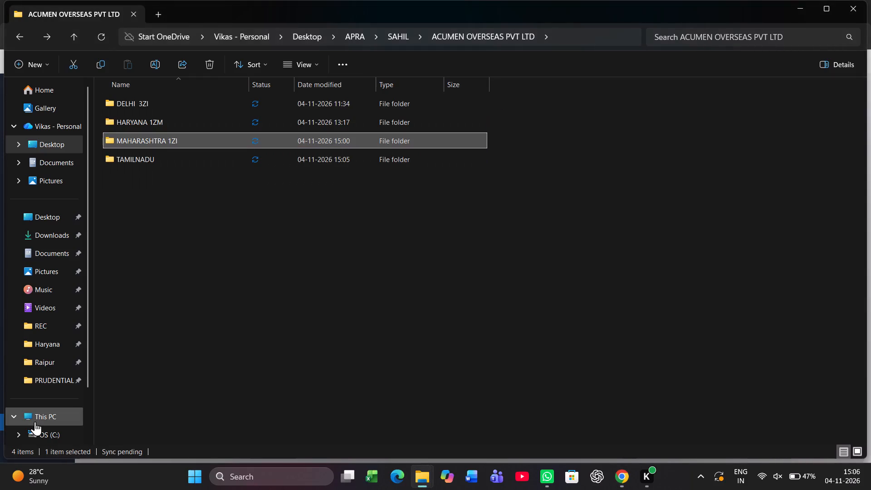
{"action": "key", "text": "Up"}
{"action": "key", "text": "Up"}
{"action": "key", "text": "Return"}
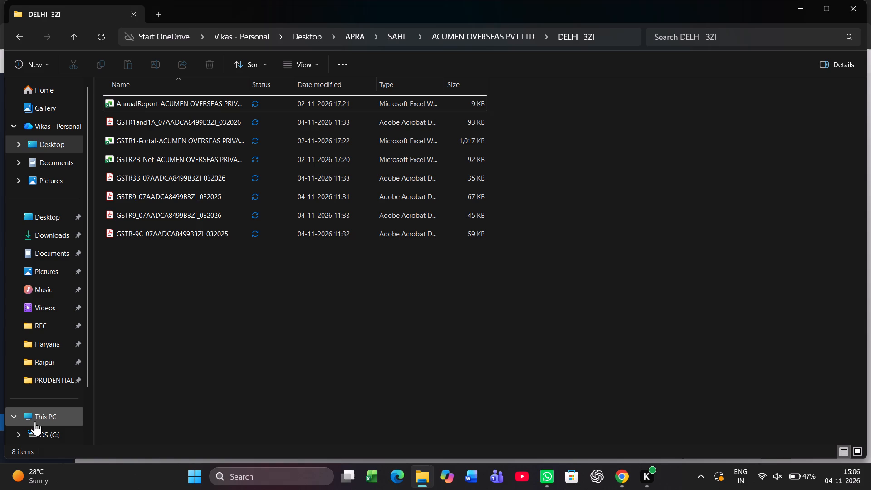
{"action": "key", "text": "Down"}
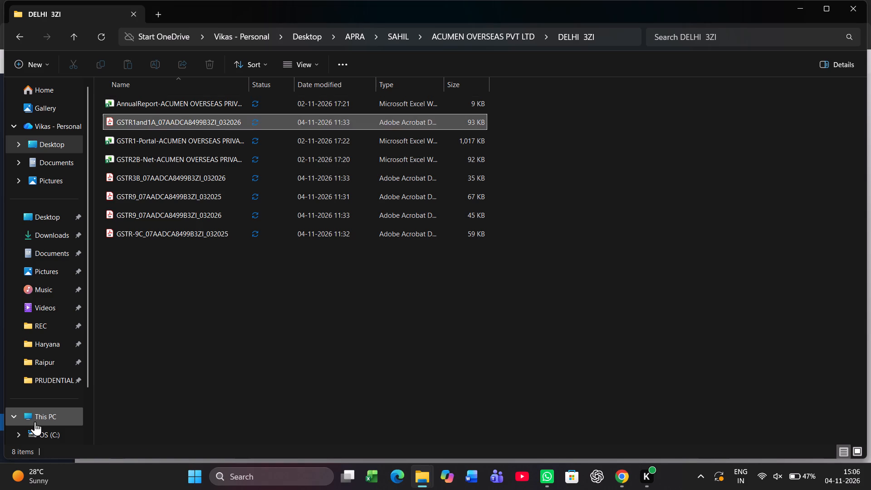
{"action": "key", "text": "Up"}
{"action": "key", "text": "Return"}
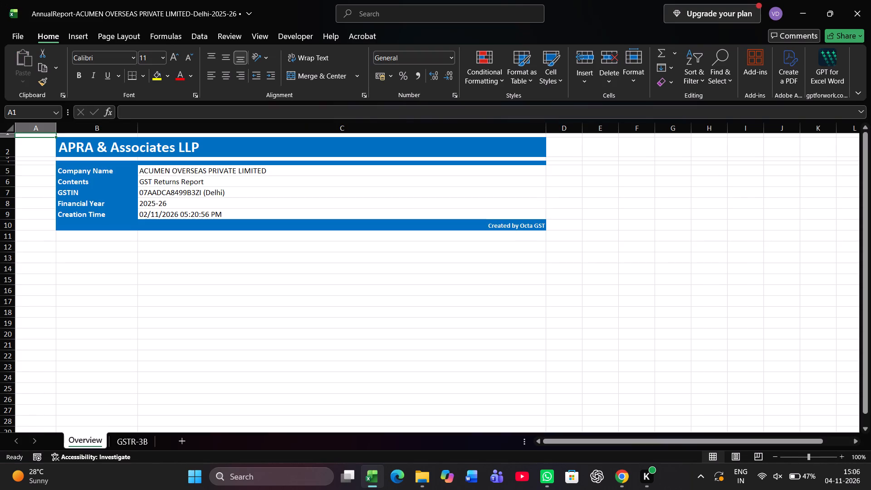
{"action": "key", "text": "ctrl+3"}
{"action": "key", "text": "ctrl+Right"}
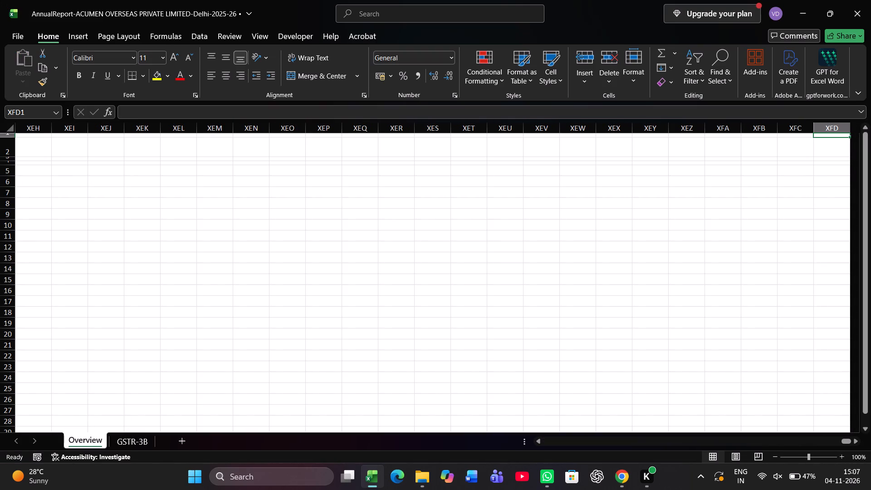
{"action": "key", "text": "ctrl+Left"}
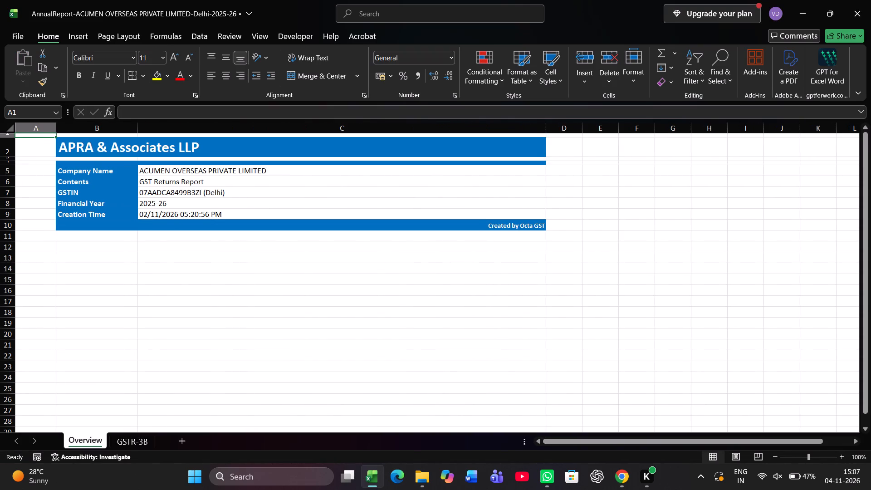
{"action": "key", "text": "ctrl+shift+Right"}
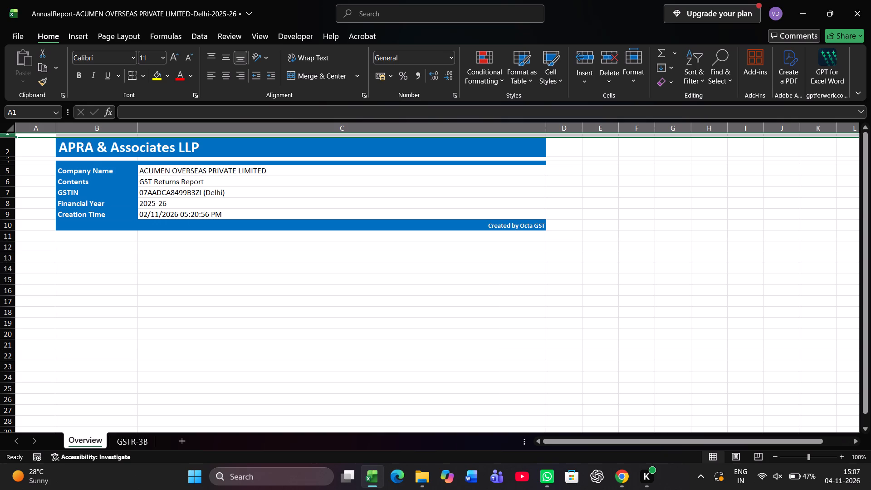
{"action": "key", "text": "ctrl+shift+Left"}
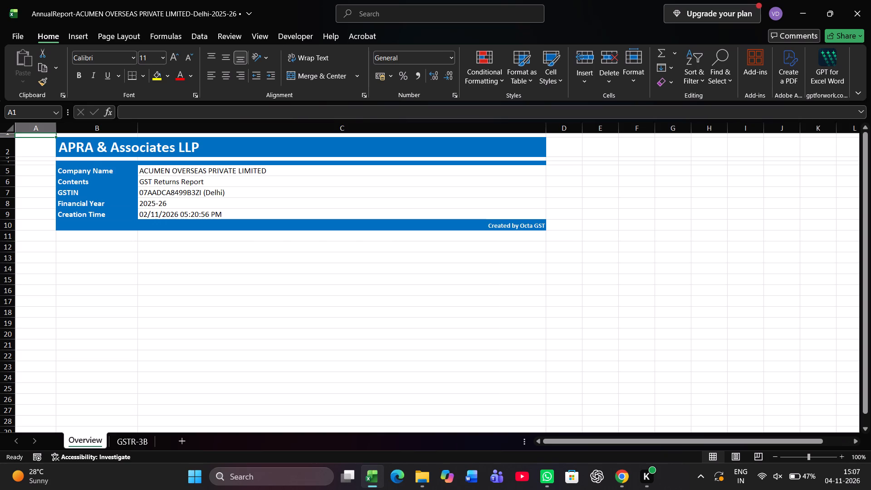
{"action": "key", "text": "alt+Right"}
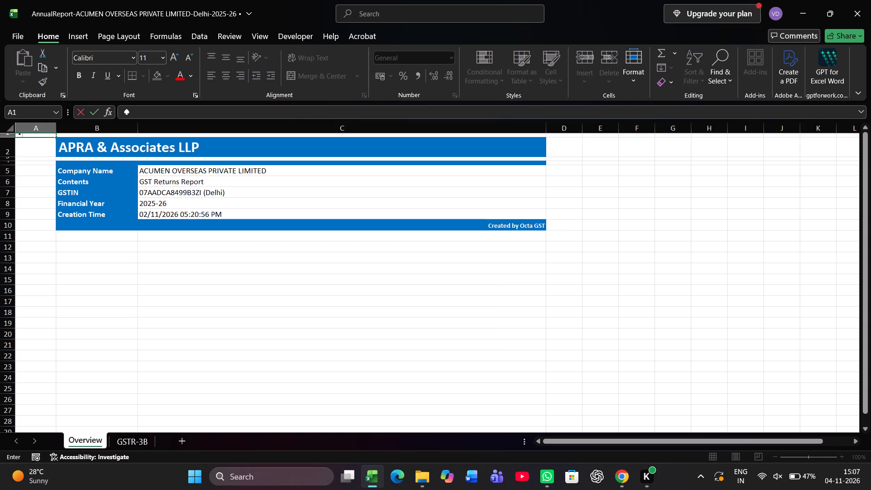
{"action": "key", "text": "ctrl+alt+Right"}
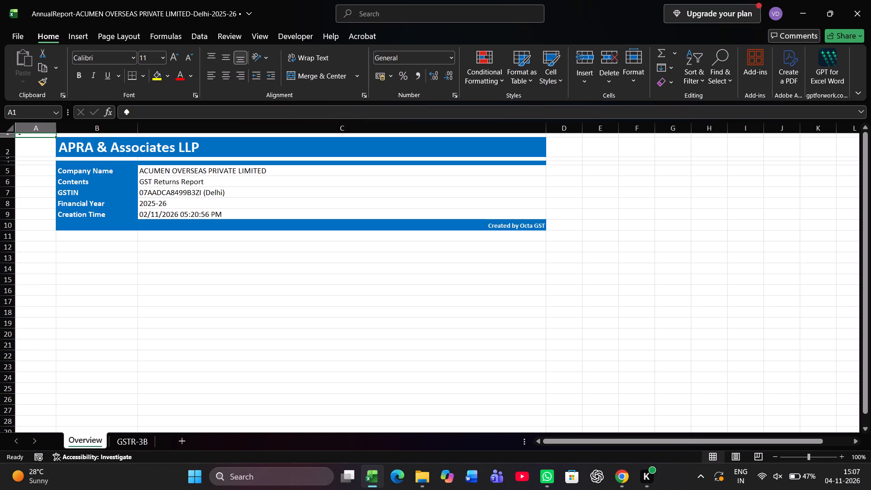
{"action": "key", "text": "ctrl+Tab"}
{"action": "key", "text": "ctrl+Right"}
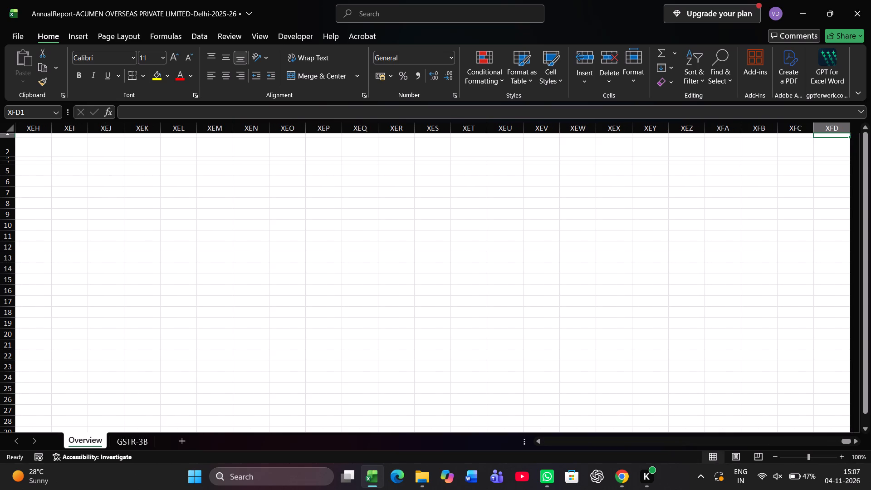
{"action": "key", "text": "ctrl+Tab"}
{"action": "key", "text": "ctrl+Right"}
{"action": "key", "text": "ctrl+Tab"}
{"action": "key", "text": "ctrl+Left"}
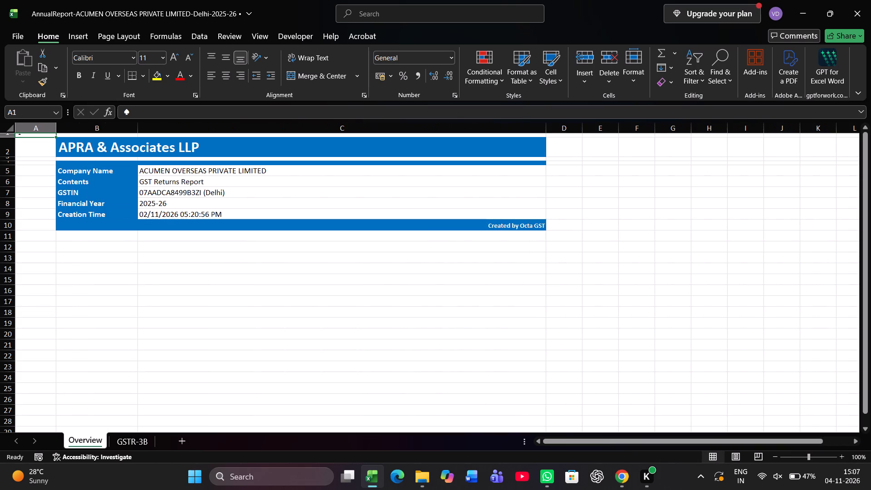
Examine the monthly figures on the GSTR-3B sheet of the Delhi annual report workbook and close the workbook.
{"action": "left_click", "coordinate": [137, 449]}
{"action": "scroll", "coordinate": [403, 356], "scroll_direction": "left", "scroll_amount": 2}
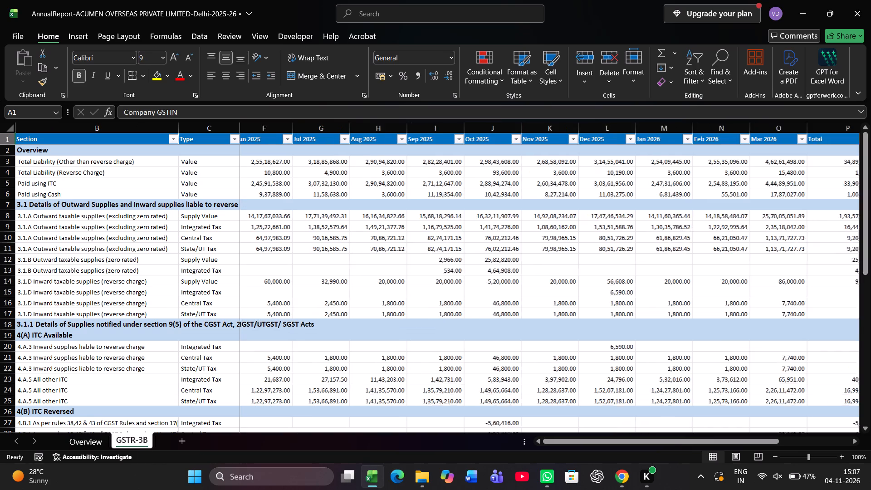
{"action": "scroll", "coordinate": [403, 356], "scroll_direction": "left", "scroll_amount": 2}
{"action": "scroll", "coordinate": [403, 356], "scroll_direction": "right", "scroll_amount": 7}
{"action": "scroll", "coordinate": [403, 356], "scroll_direction": "down", "scroll_amount": 9}
{"action": "scroll", "coordinate": [403, 356], "scroll_direction": "up", "scroll_amount": 7}
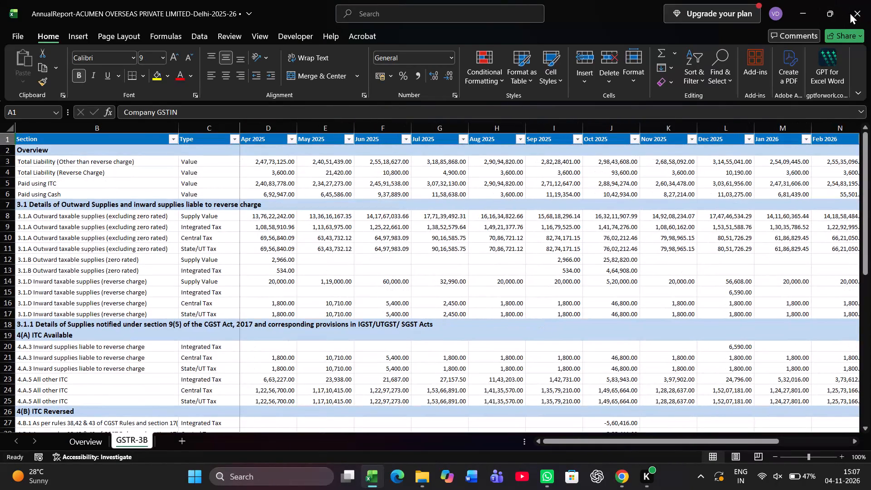
{"action": "left_click", "coordinate": [850, 12]}
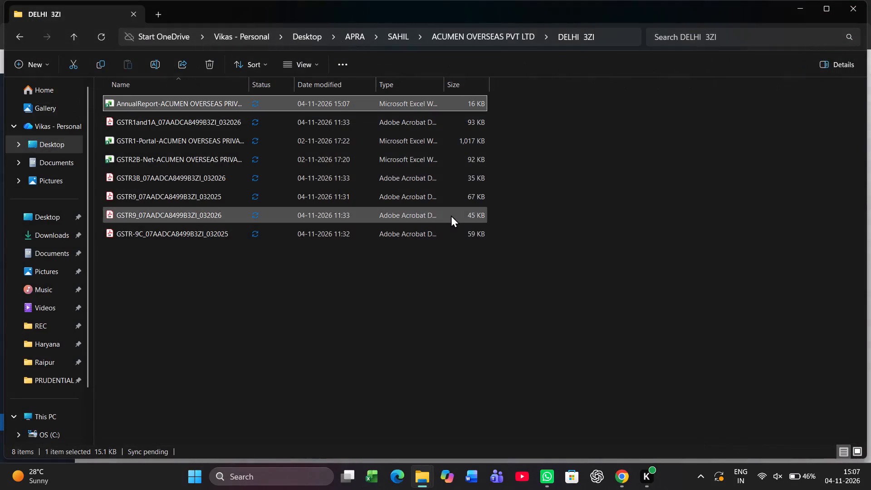
Return to OCTA in Chrome and generate Delhi's 2025-26 annual report with all four GSTR summaries and all three comparisons.
{"action": "key", "text": "alt+Tab"}
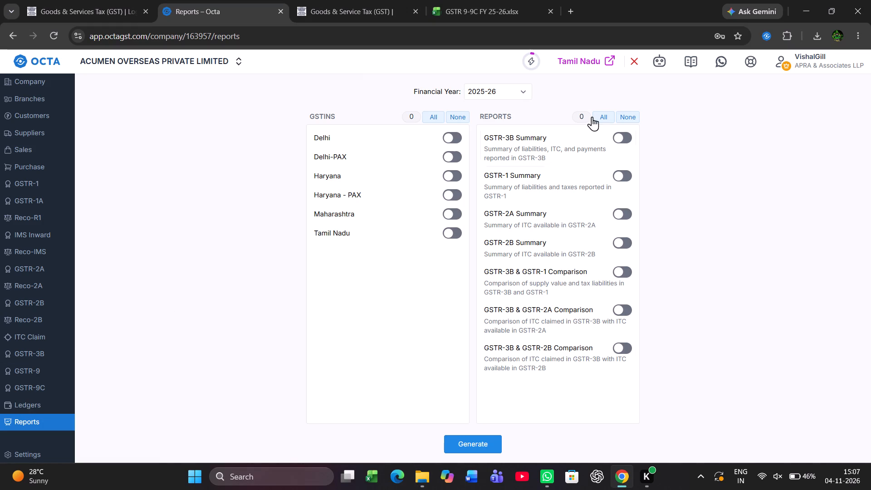
{"action": "left_click", "coordinate": [624, 145]}
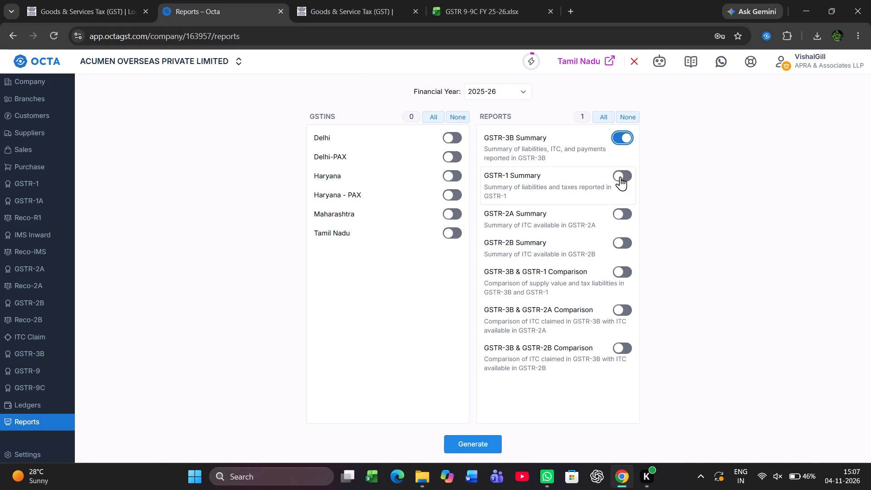
{"action": "left_click", "coordinate": [620, 177]}
{"action": "left_click", "coordinate": [622, 214]}
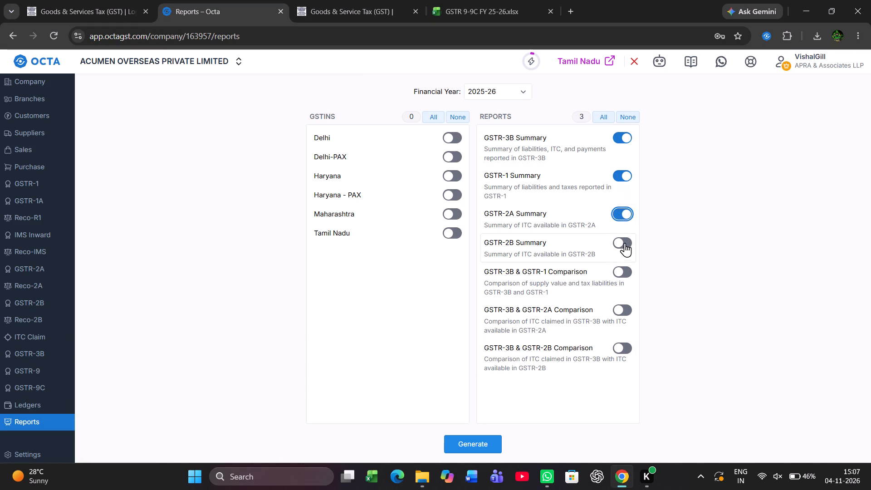
{"action": "left_click", "coordinate": [625, 249]}
{"action": "left_click", "coordinate": [624, 278]}
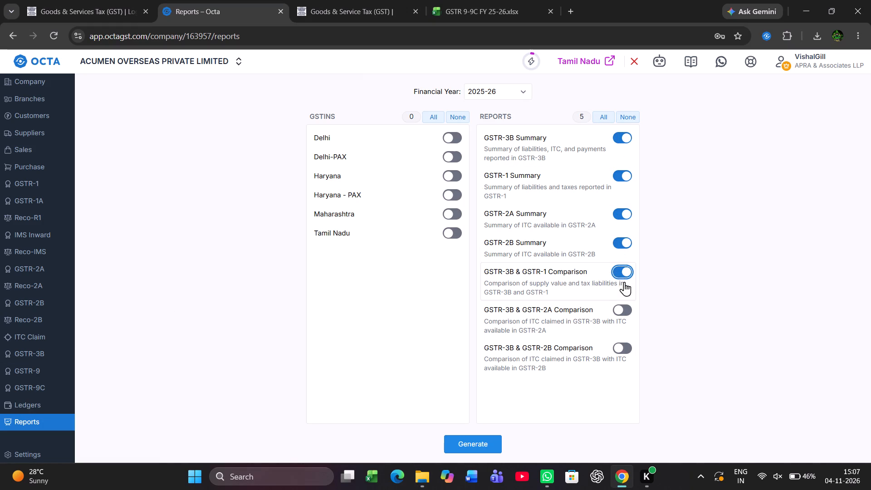
{"action": "left_click", "coordinate": [622, 309]}
{"action": "left_click", "coordinate": [620, 341]}
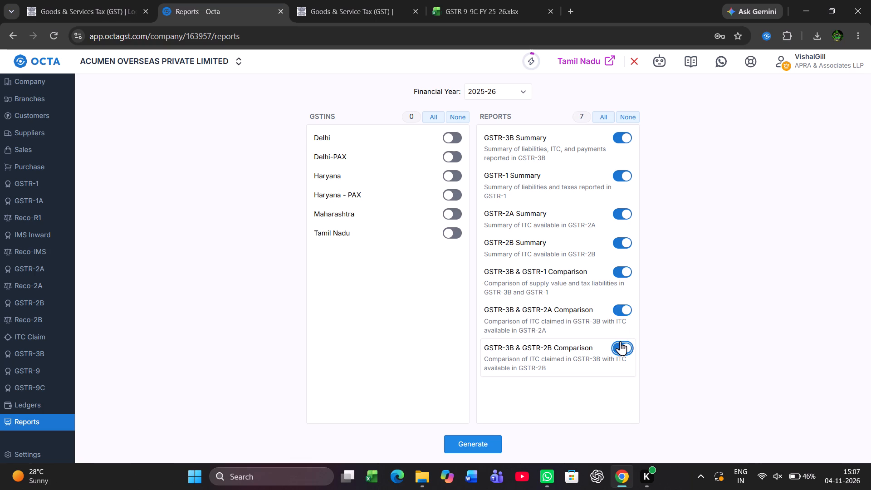
{"action": "left_click", "coordinate": [409, 137]}
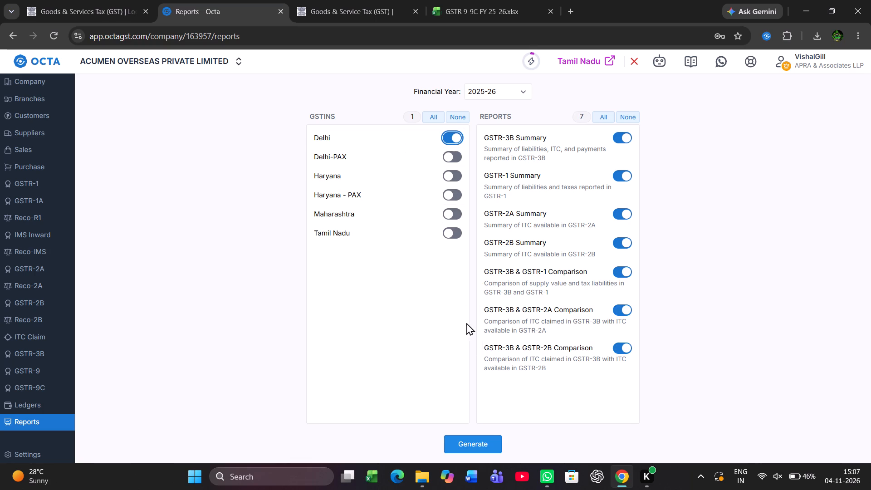
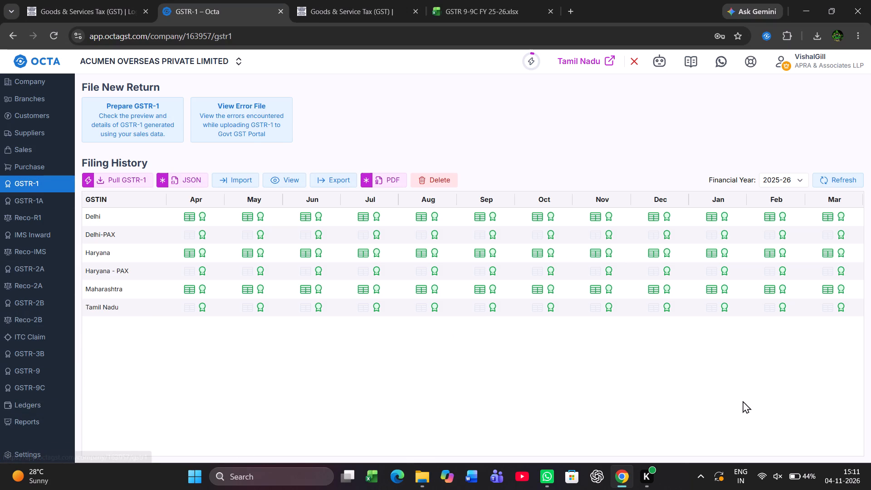
{"action": "left_click", "coordinate": [181, 177]}
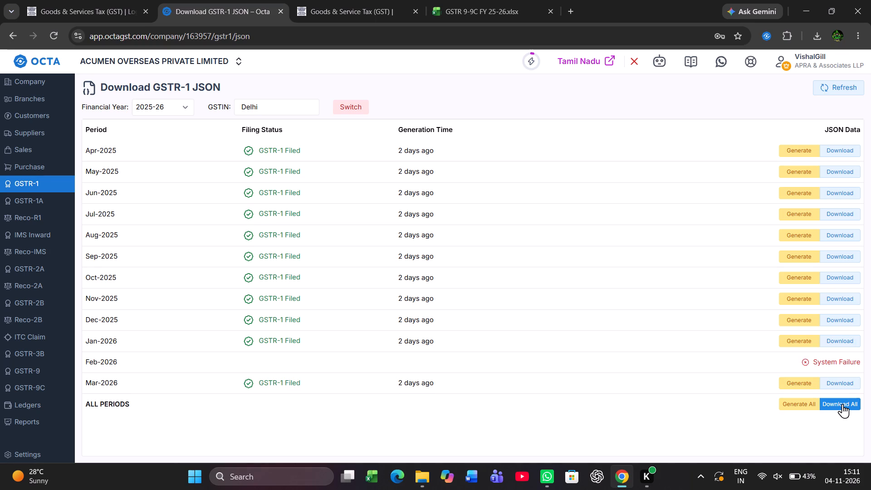
{"action": "left_click", "coordinate": [847, 94]}
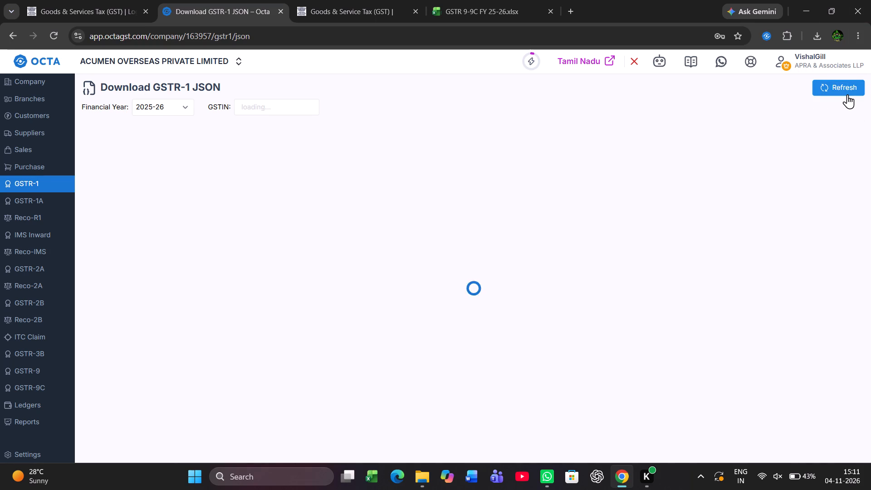
{"action": "scroll", "coordinate": [714, 255], "scroll_direction": "up", "scroll_amount": 1}
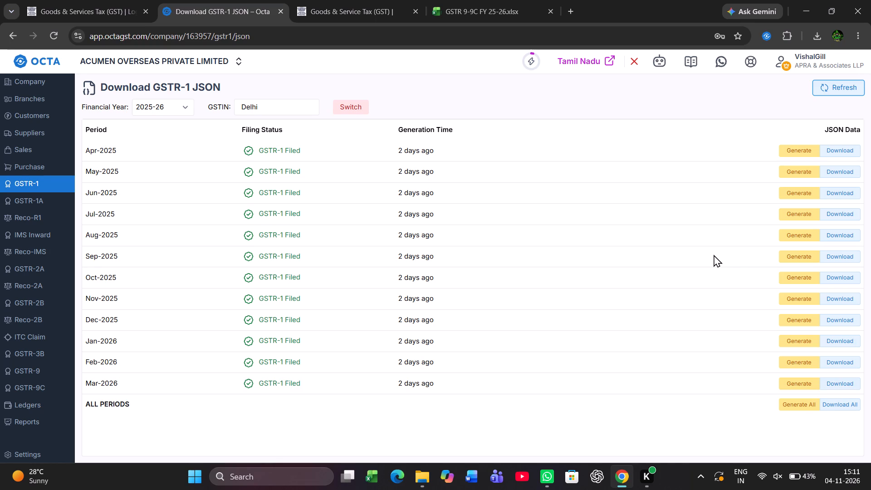
{"action": "left_click", "coordinate": [840, 402]}
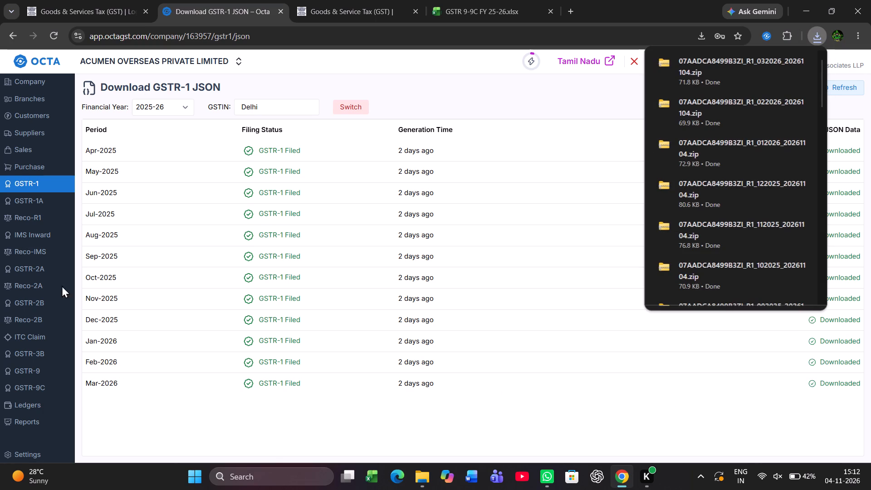
Download Delhi's GSTR-2A JSON files for all periods of financial year 2025-26.
{"action": "left_click", "coordinate": [44, 189]}
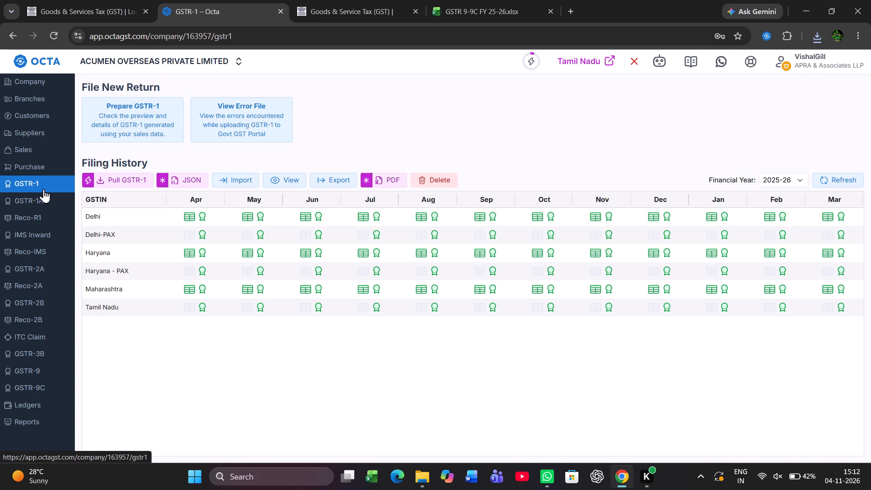
{"action": "left_click", "coordinate": [48, 270]}
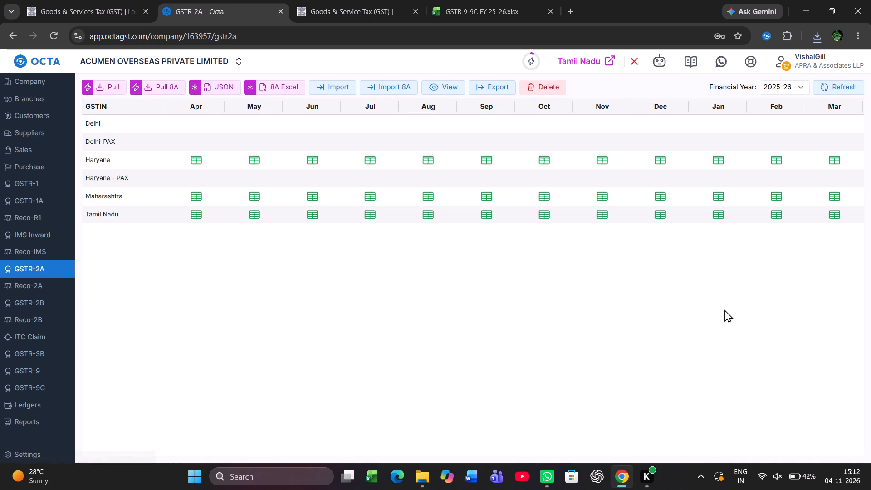
Reopen Delhi's GSTR-2A JSON download list and download the files for all periods of financial year 2025-26.
{"action": "left_click", "coordinate": [220, 88]}
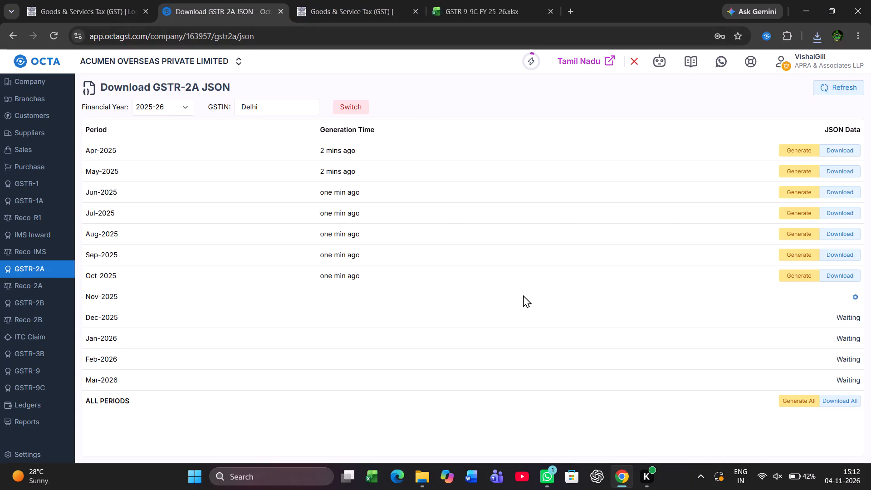
{"action": "key", "text": "alt+Tab"}
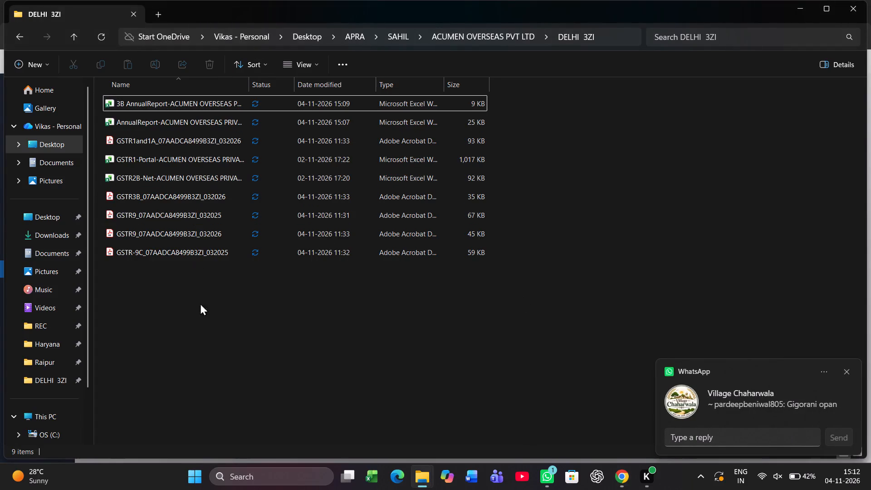
{"action": "key", "text": "alt+Tab"}
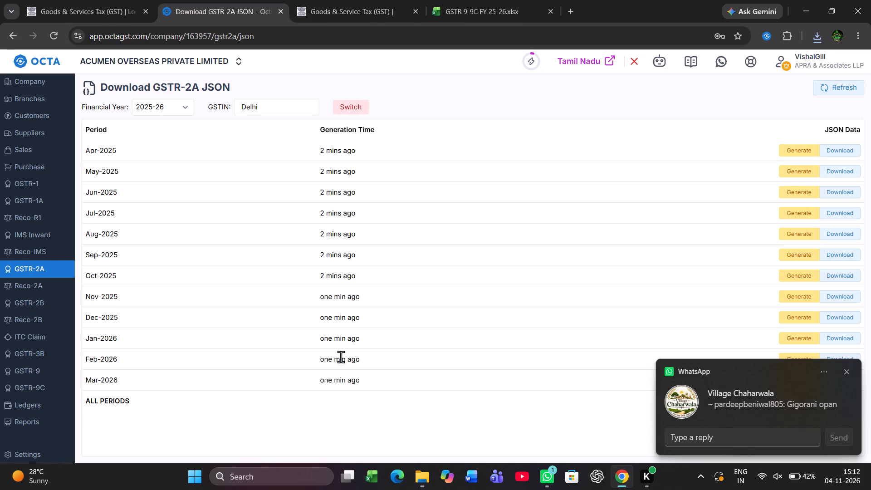
{"action": "left_click", "coordinate": [848, 374]}
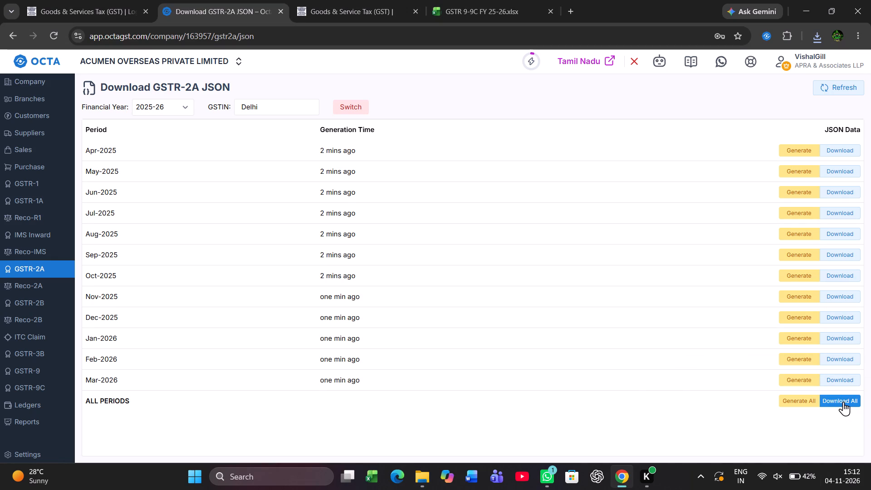
{"action": "left_click", "coordinate": [843, 402]}
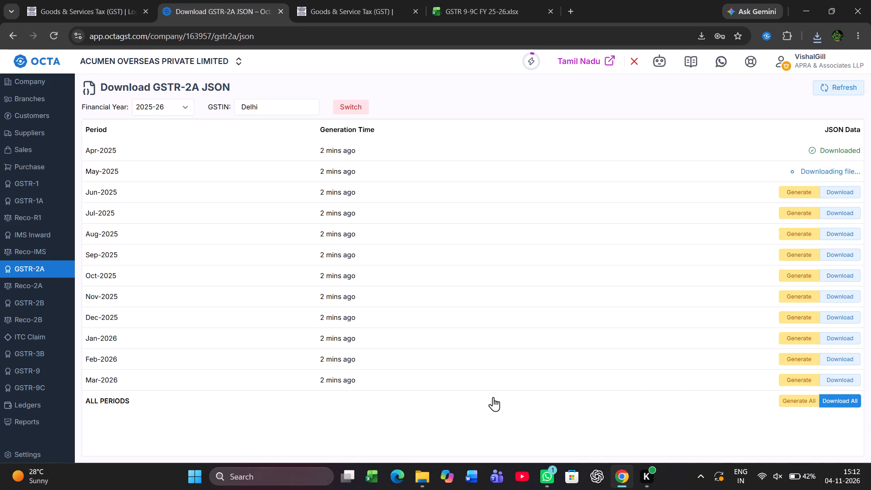
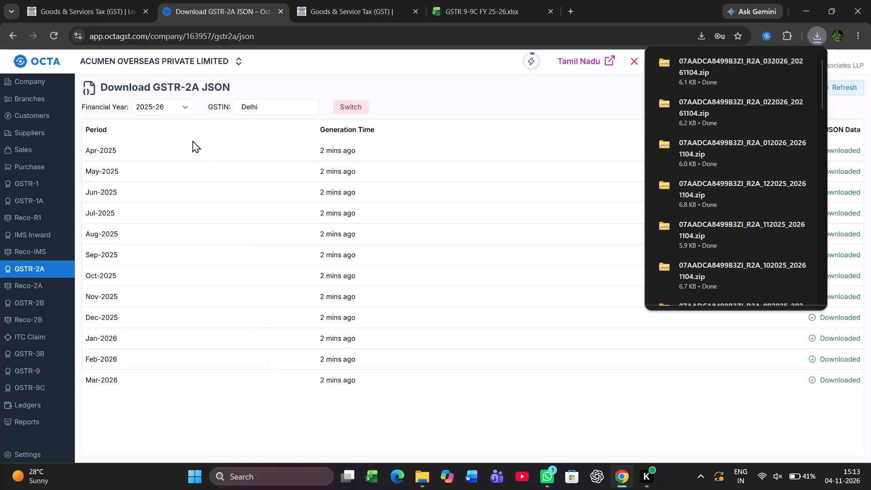
Start a GSTR-2A data import and choose Delhi's newest zip files from Downloads, covering all the R2A files for April 2025 to March 2026.
{"action": "left_click", "coordinate": [34, 270]}
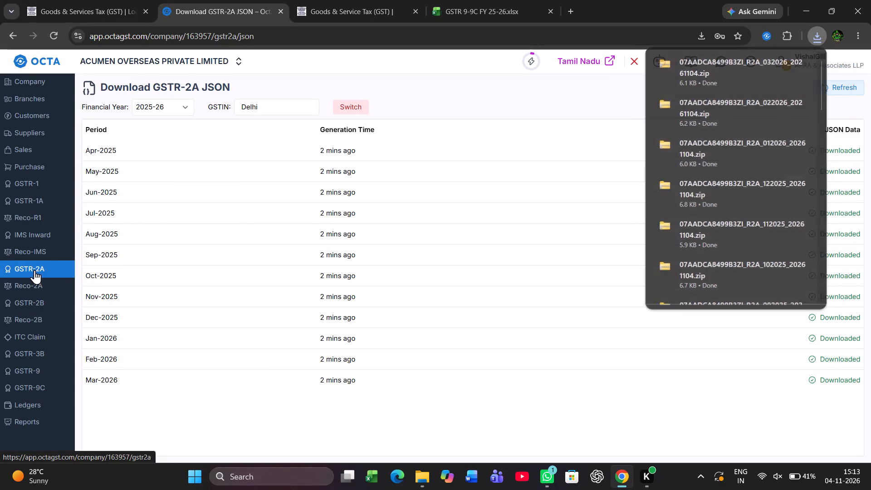
{"action": "left_click", "coordinate": [335, 87]}
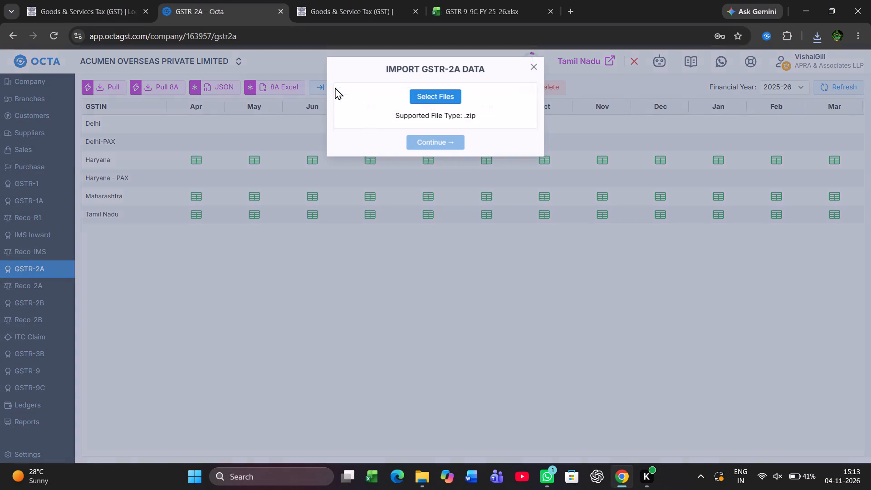
{"action": "left_click", "coordinate": [445, 102]}
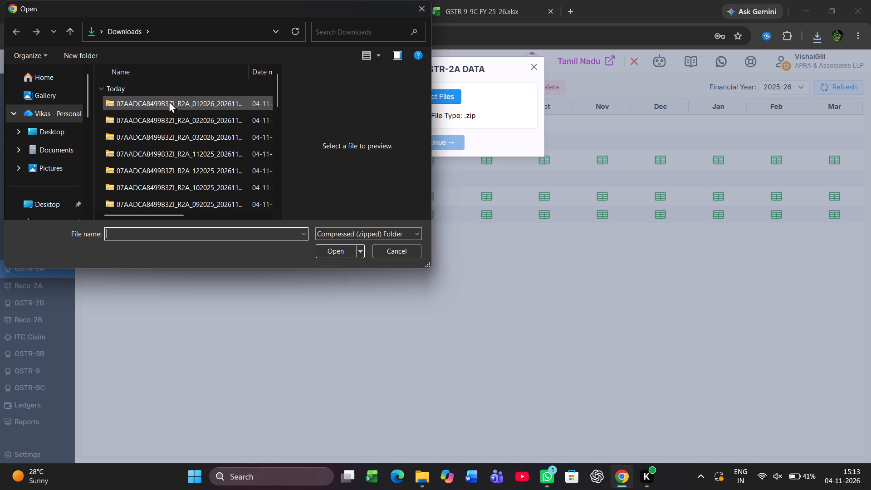
{"action": "left_click", "coordinate": [169, 101]}
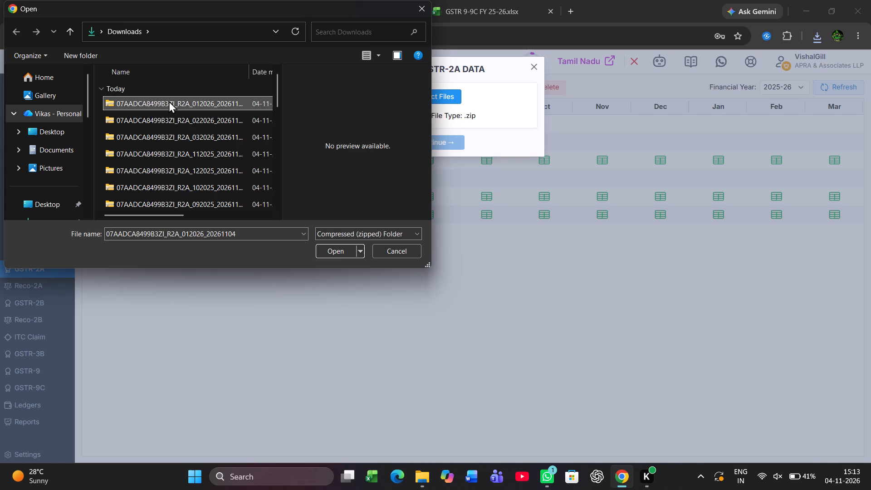
{"action": "key", "text": "shift+Down"}
{"action": "key", "text": "shift+Down"}
{"action": "key", "text": "shift+Down"}
{"action": "key", "text": "shift+Down"}
{"action": "key", "text": "shift+Down"}
{"action": "key", "text": "shift+Down"}
{"action": "key", "text": "shift+Down"}
{"action": "key", "text": "shift+Down"}
{"action": "key", "text": "shift+Down"}
{"action": "key", "text": "shift+Down"}
{"action": "key", "text": "shift+Down"}
{"action": "key", "text": "shift+Down"}
{"action": "key", "text": "shift+Down"}
{"action": "key", "text": "shift+Down"}
{"action": "key", "text": "shift+Down"}
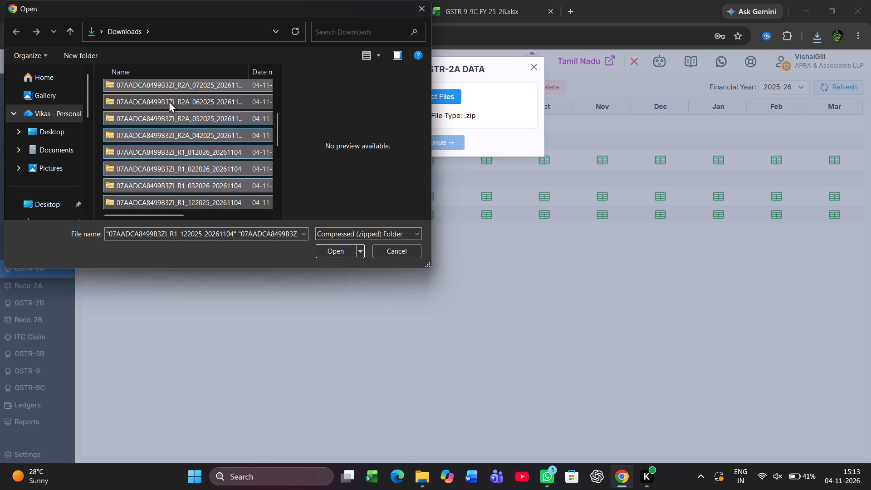
{"action": "key", "text": "shift+Down"}
{"action": "key", "text": "shift+Down"}
{"action": "key", "text": "shift+Down"}
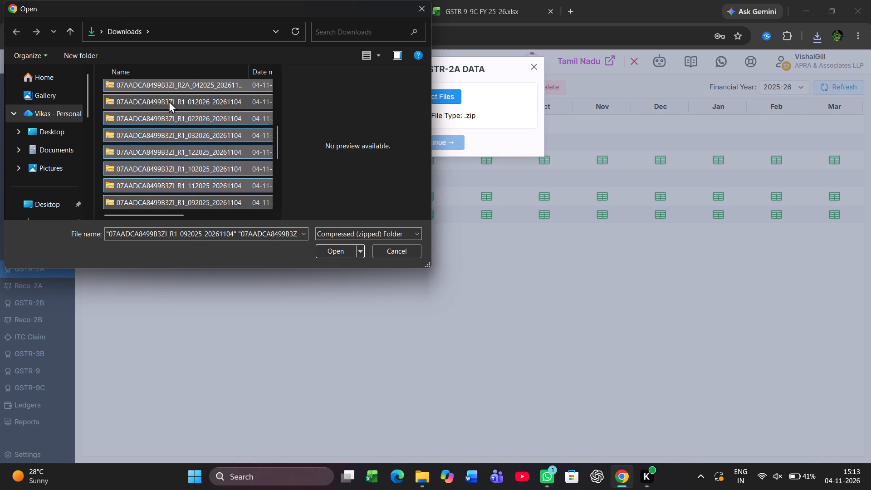
{"action": "left_click_drag", "start_coordinate": [169, 101], "coordinate": [343, 257]}
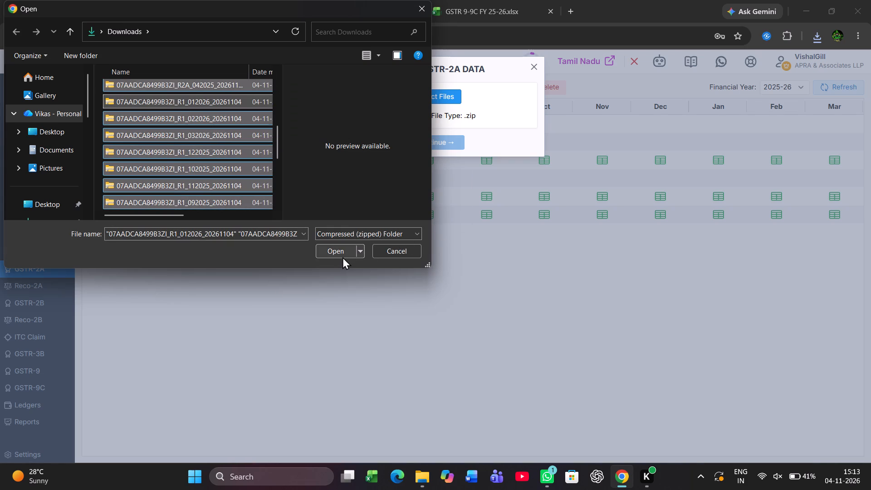
{"action": "left_click", "coordinate": [343, 257]}
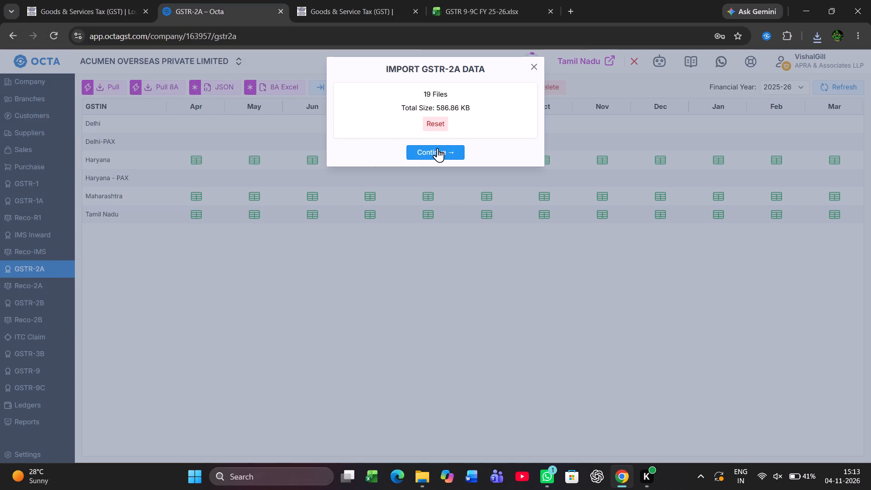
Review the chosen files and import Delhi's GSTR-2A data for 2025-26, closing the import window once the upload is done.
{"action": "left_click", "coordinate": [437, 148]}
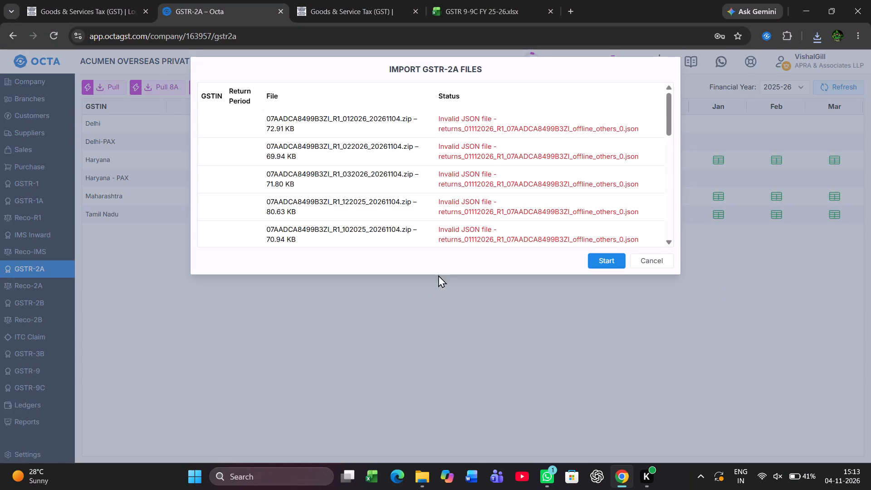
{"action": "scroll", "coordinate": [575, 197], "scroll_direction": "down", "scroll_amount": 4}
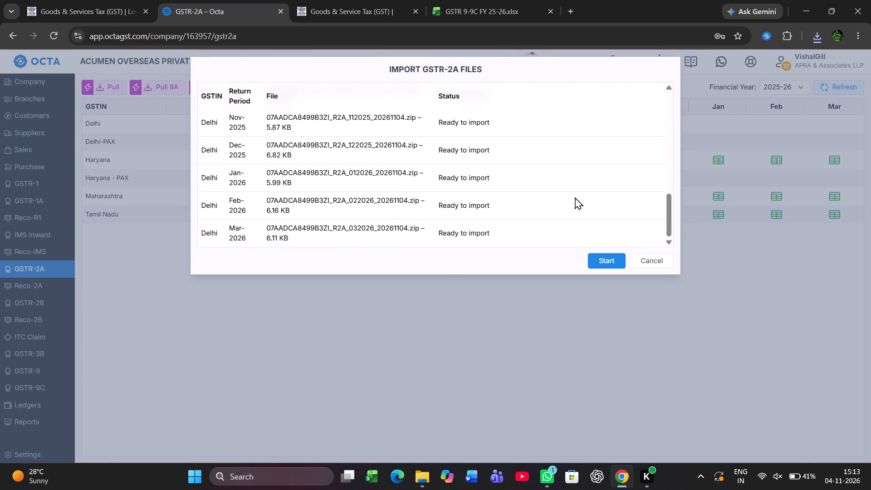
{"action": "left_click", "coordinate": [603, 258]}
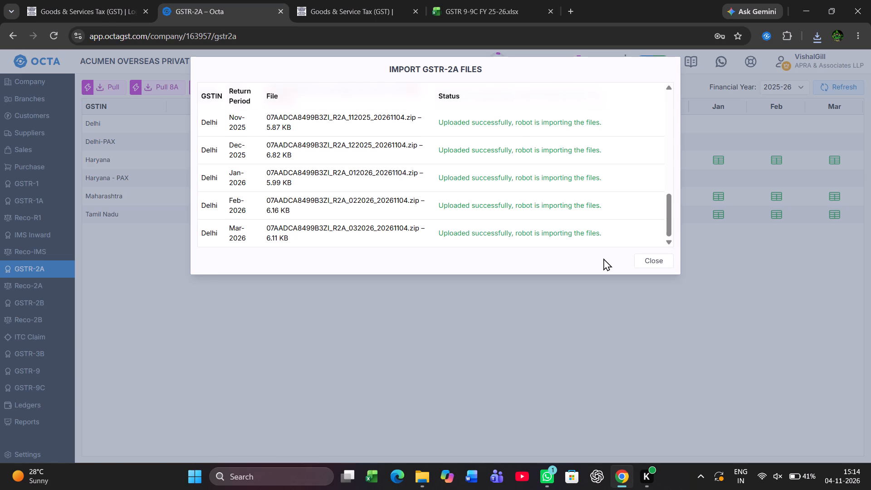
{"action": "left_click", "coordinate": [644, 267]}
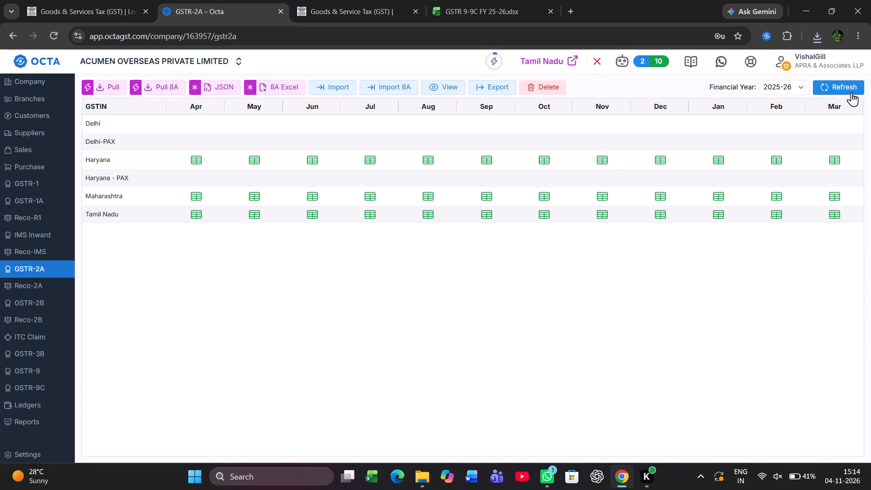
Refresh the GSTR-2A data availability for 2025-26 until every Delhi month can be checked.
{"action": "left_click", "coordinate": [851, 90]}
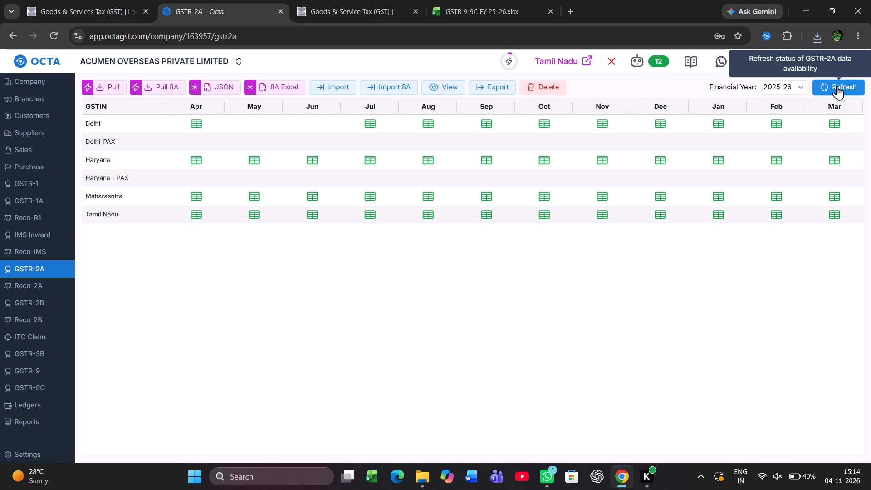
{"action": "left_click", "coordinate": [837, 86]}
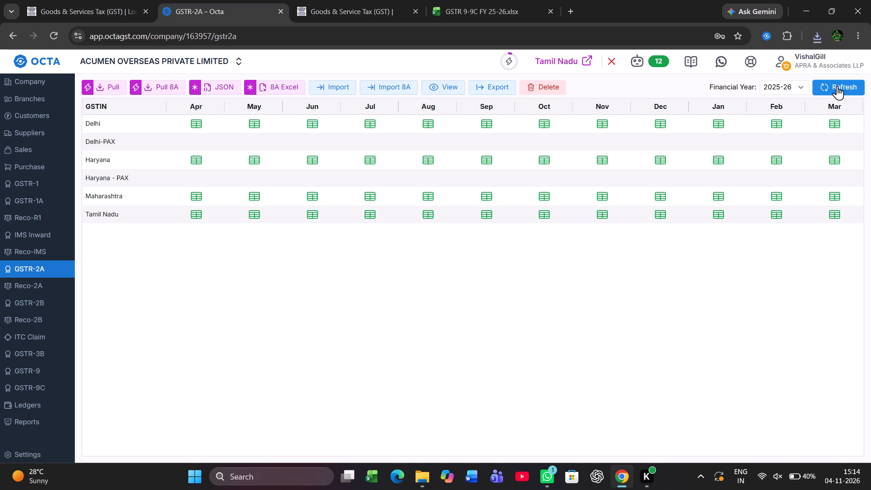
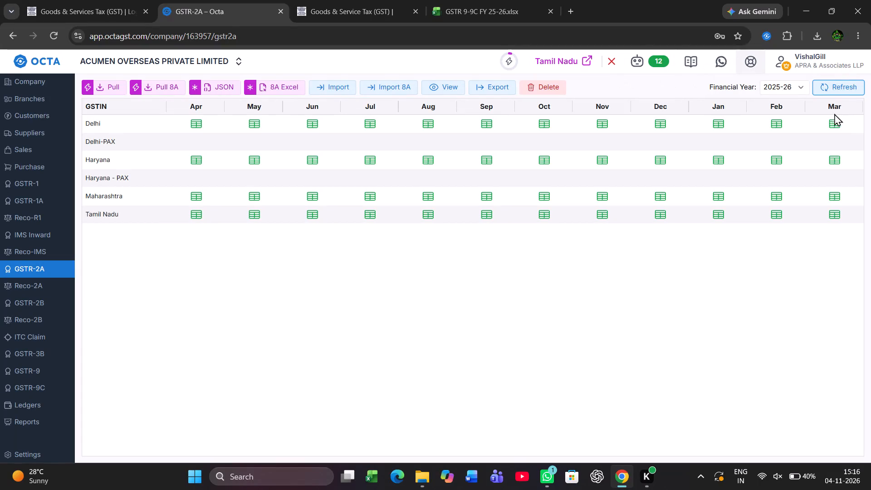
{"action": "left_click", "coordinate": [837, 88]}
{"action": "left_click", "coordinate": [491, 88]}
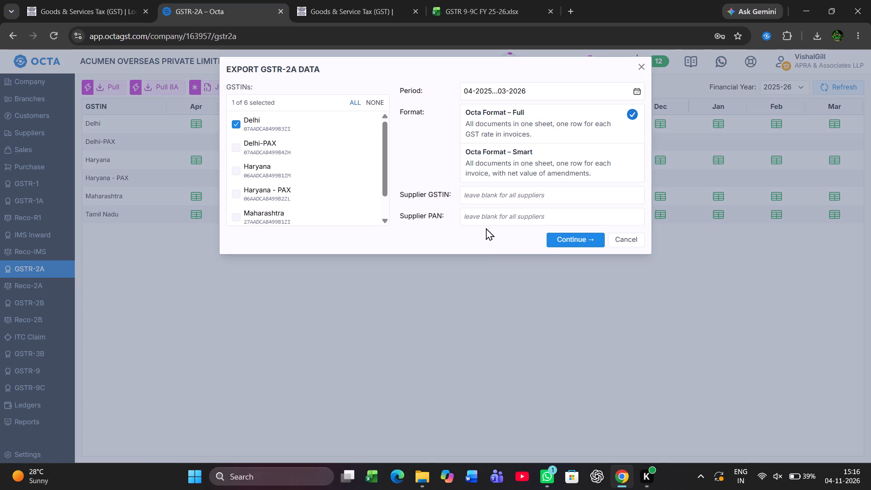
{"action": "left_click", "coordinate": [567, 158]}
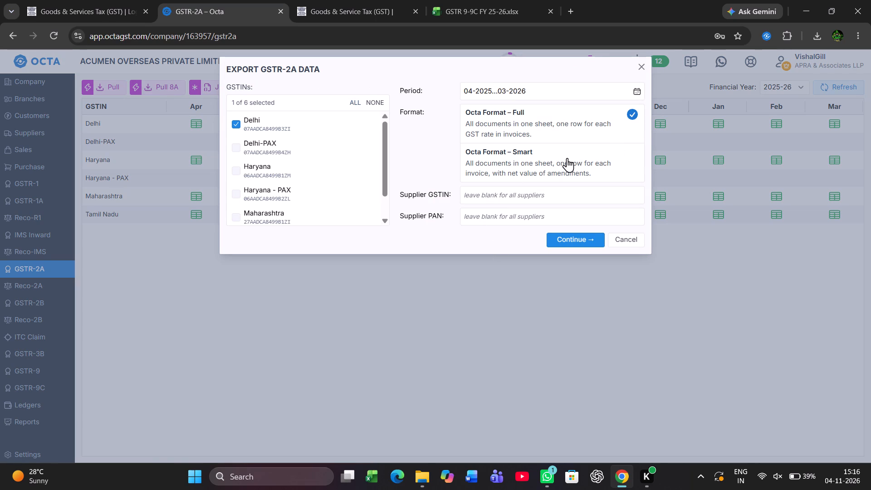
{"action": "left_click", "coordinate": [575, 246]}
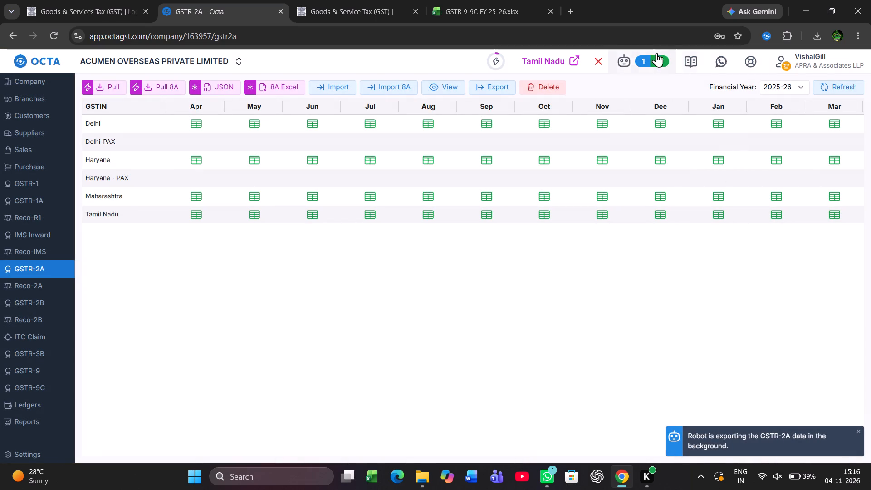
{"action": "left_click", "coordinate": [649, 54]}
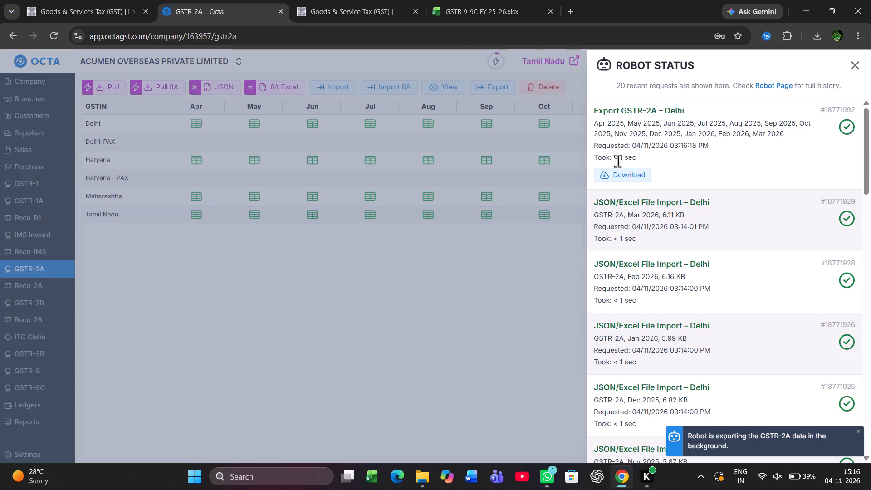
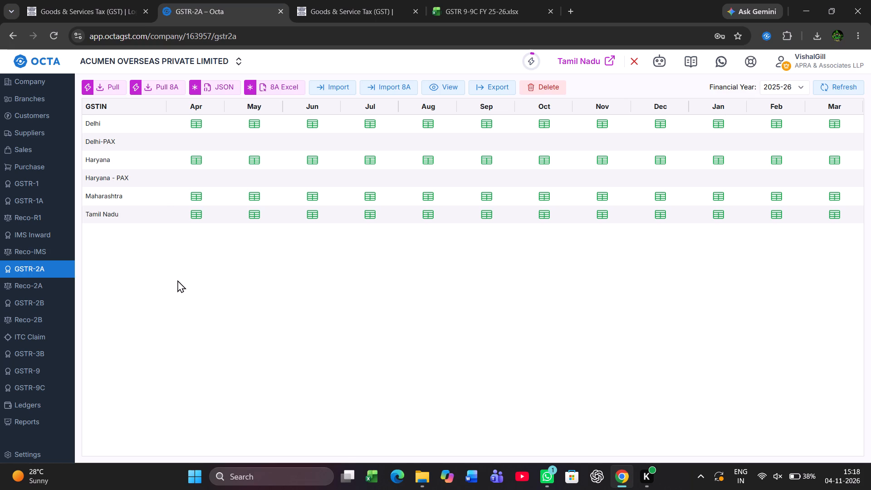
{"action": "scroll", "coordinate": [168, 232], "scroll_direction": "up", "scroll_amount": 4}
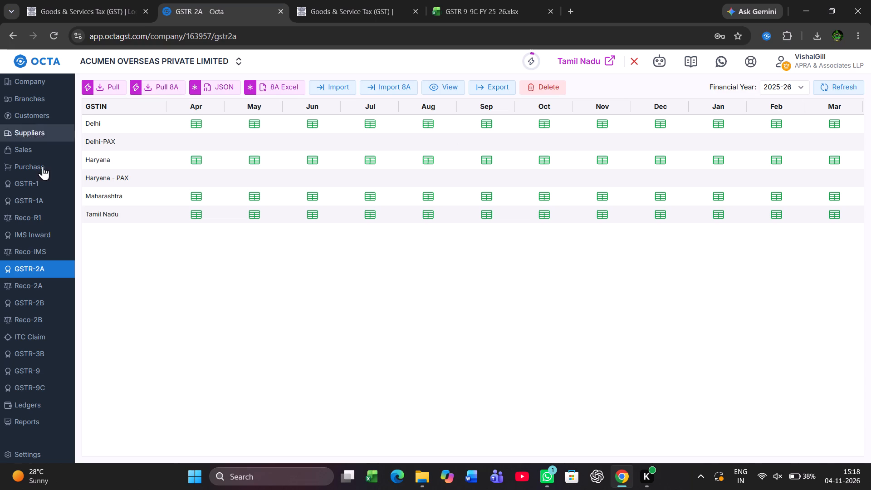
{"action": "left_click", "coordinate": [47, 188]}
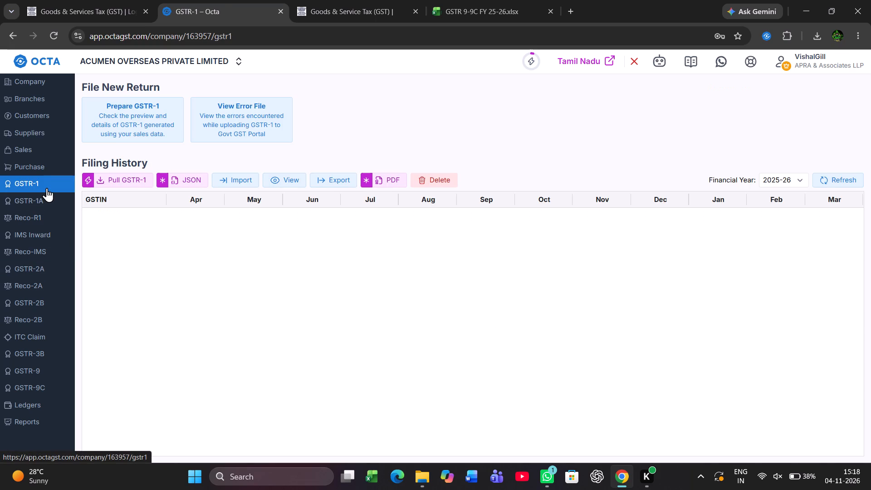
{"action": "left_click", "coordinate": [338, 15]}
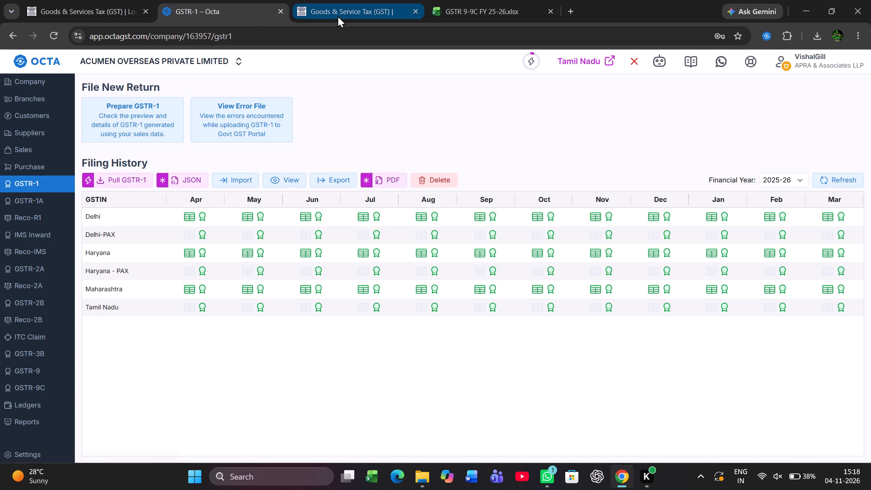
{"action": "left_click", "coordinate": [235, 15]}
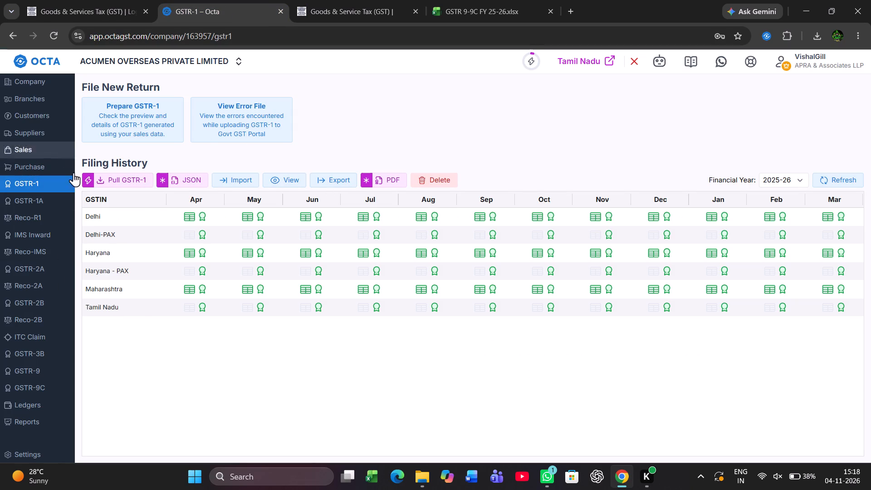
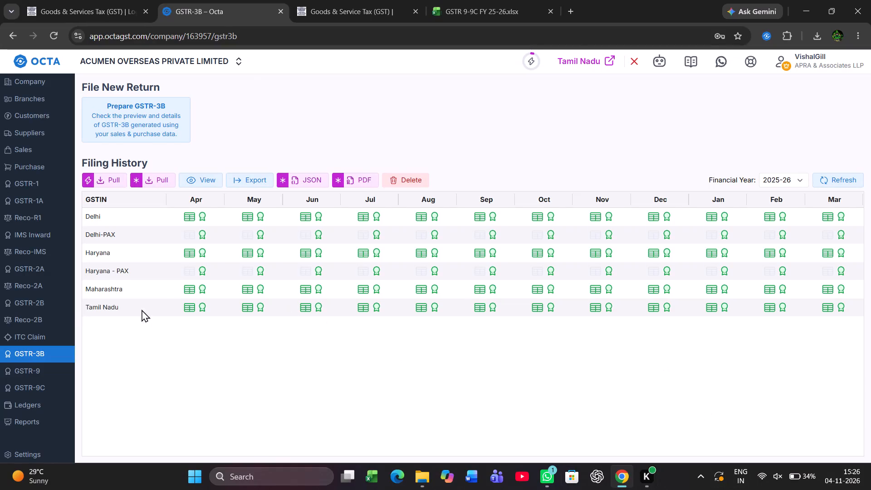
Go from GSTR-3B to the GSTR-1 section and open its JSON download page for Acumen Overseas Private Limited.
{"action": "left_click", "coordinate": [43, 185]}
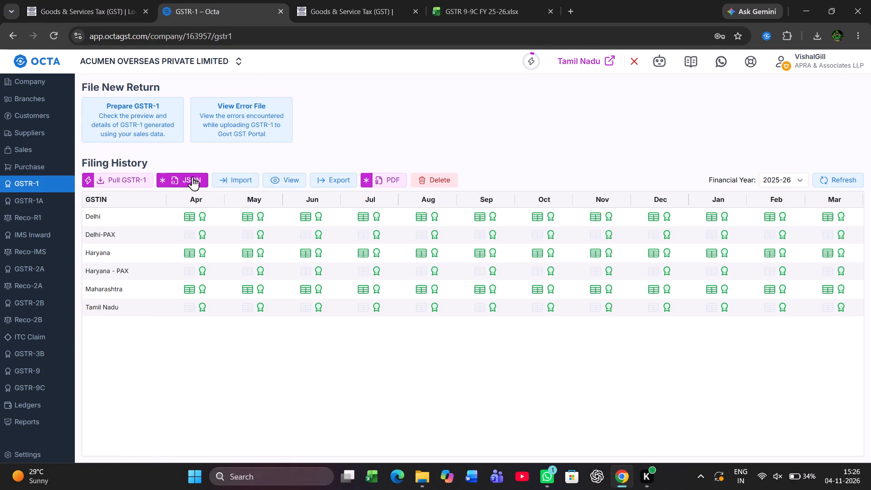
{"action": "left_click", "coordinate": [192, 176]}
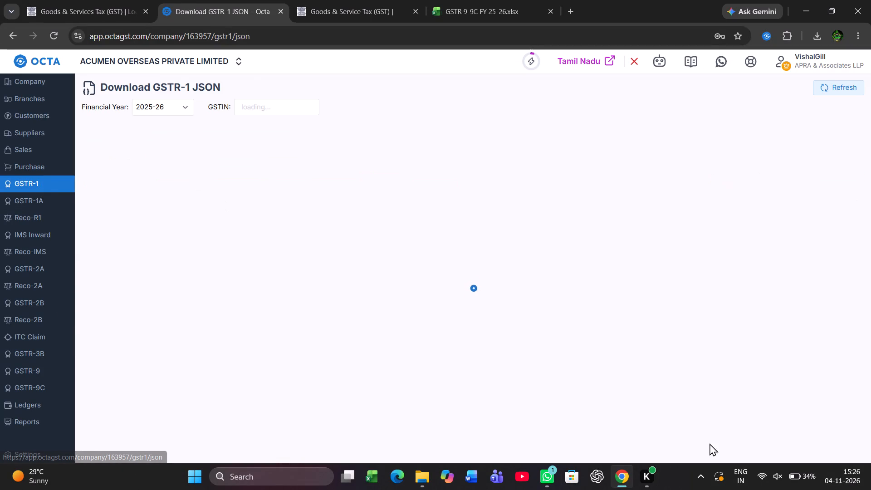
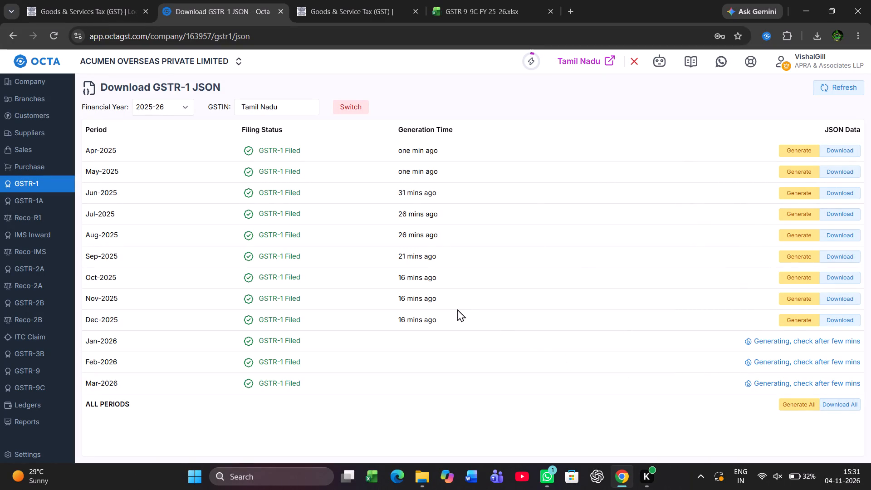
Refresh the 2025-26 GSTR-1 JSON generation status for Tamil Nadu.
{"action": "left_click", "coordinate": [839, 82]}
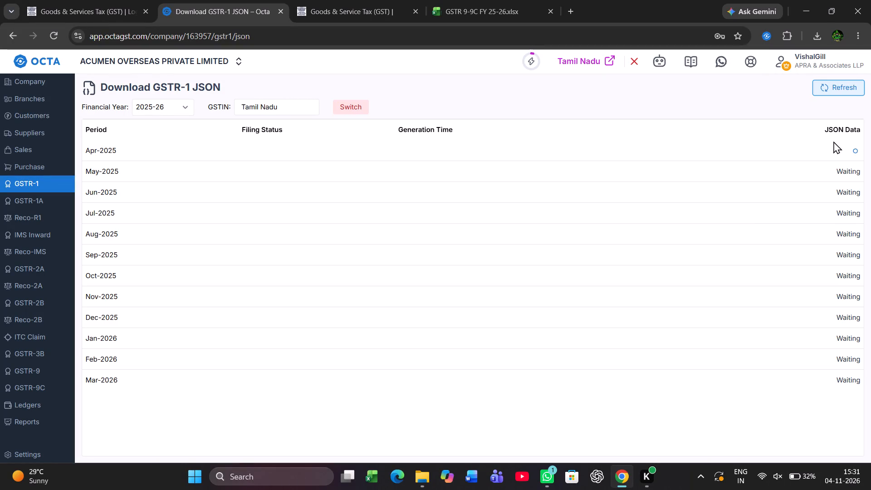
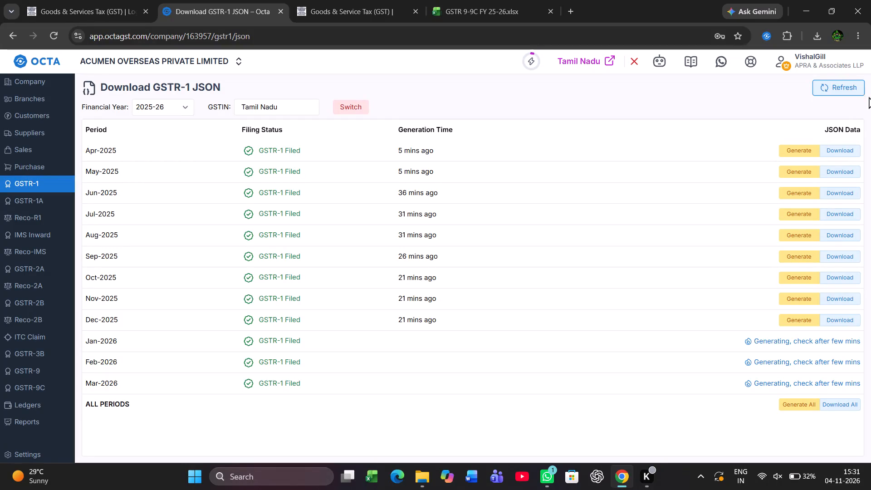
Refresh the 2025-26 GSTR-1 JSON generation status for Tamil Nadu again.
{"action": "left_click", "coordinate": [845, 92]}
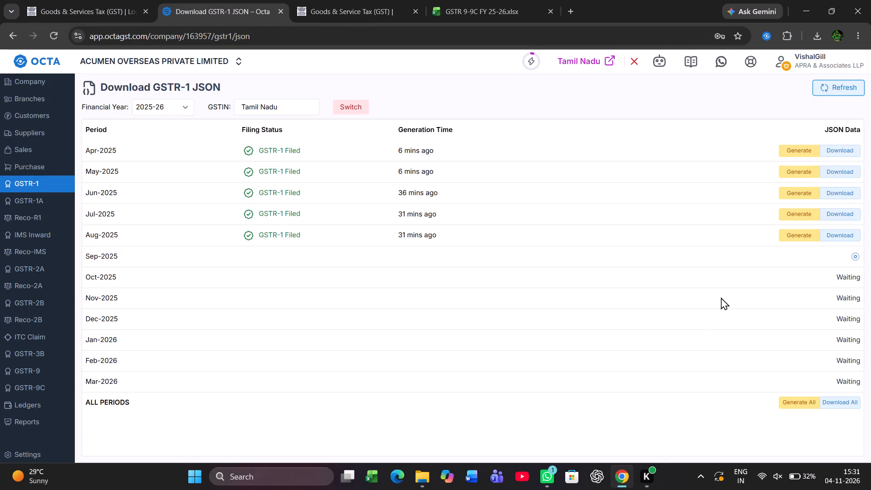
Check which states and months have 2025-26 data pulled for GSTR-2A, GSTR-2B, GSTR-3B and GSTR-1.
{"action": "left_click", "coordinate": [42, 271]}
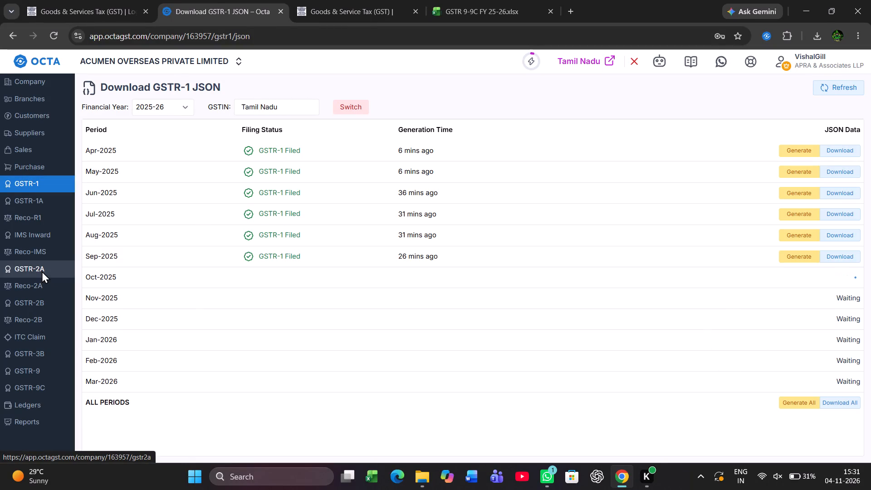
{"action": "left_click", "coordinate": [40, 301]}
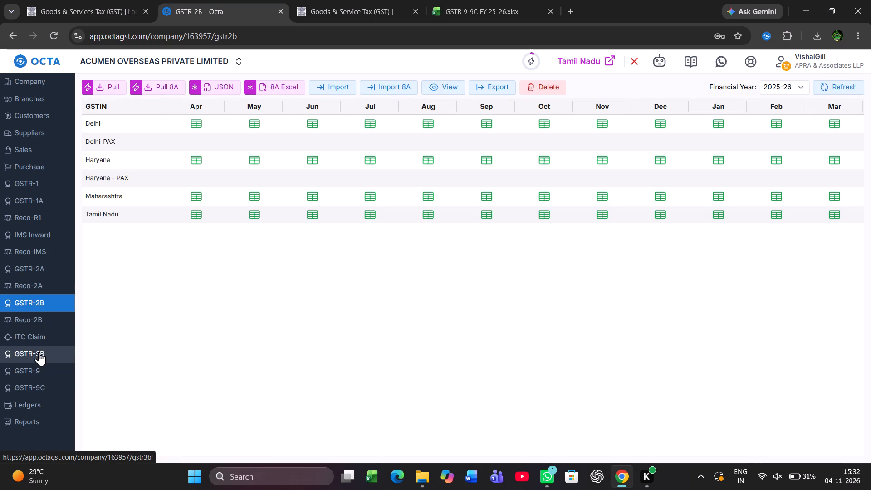
{"action": "left_click", "coordinate": [39, 353]}
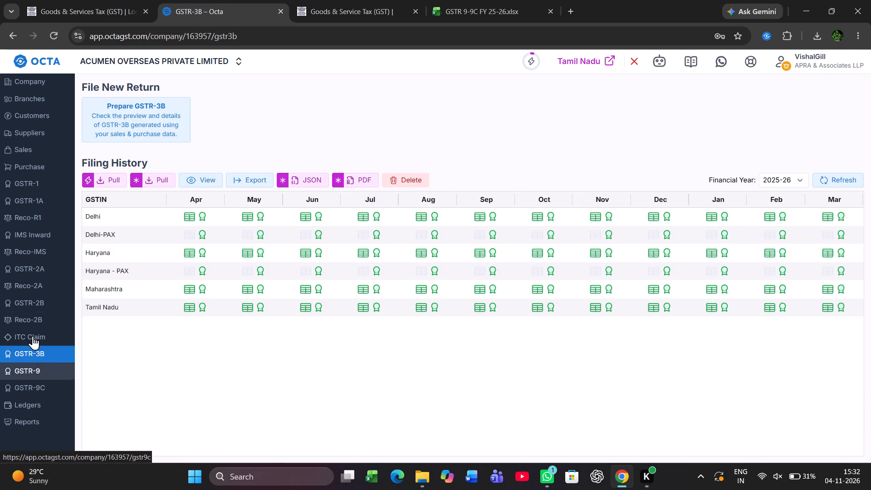
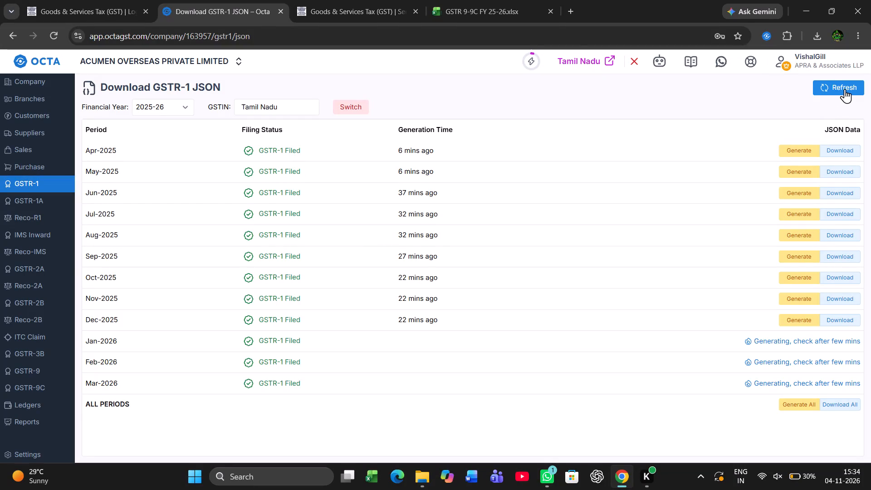
Refresh the 2025-26 GSTR-1 JSON generation status for Tamil Nadu once more.
{"action": "left_click", "coordinate": [845, 89]}
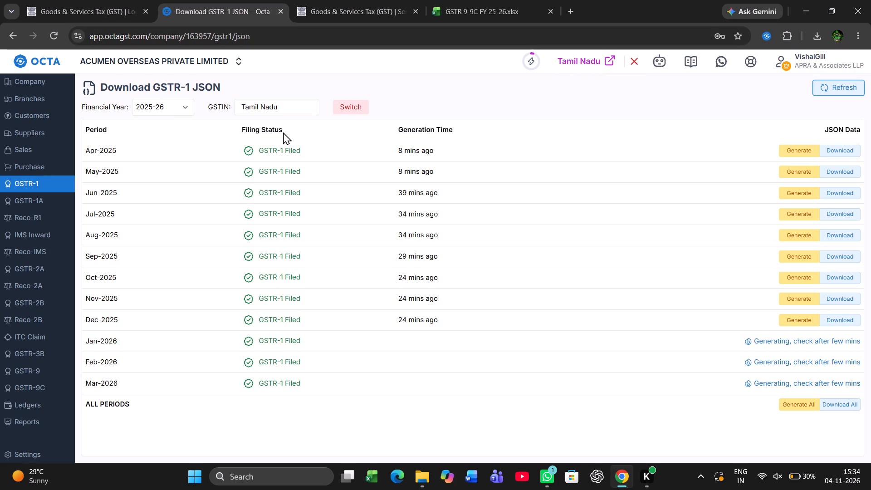
{"action": "scroll", "coordinate": [454, 201], "scroll_direction": "up", "scroll_amount": 2}
Switch the GSTIN from Tamil Nadu to Delhi-PAX in the government portal login.
{"action": "left_click", "coordinate": [339, 107]}
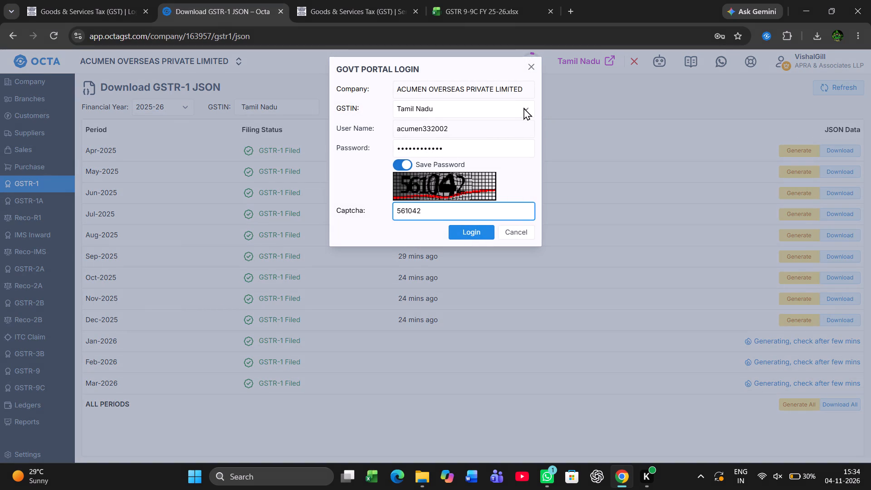
{"action": "left_click", "coordinate": [524, 108]}
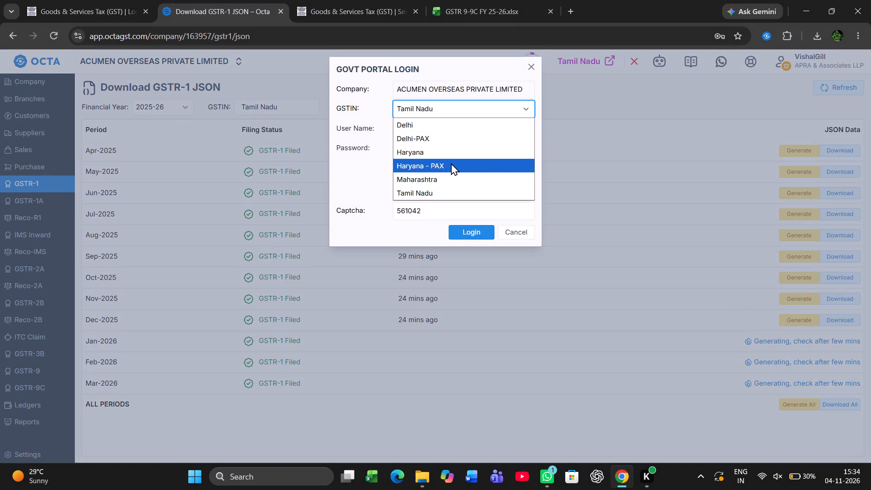
{"action": "left_click", "coordinate": [449, 133]}
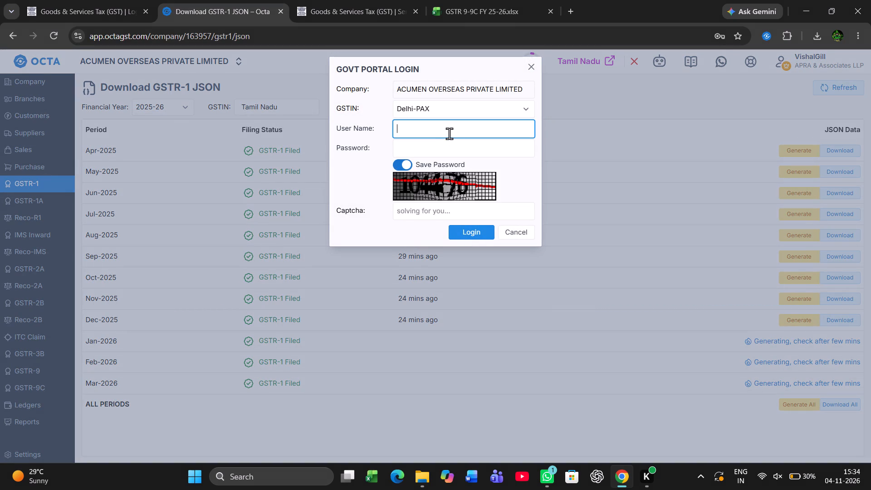
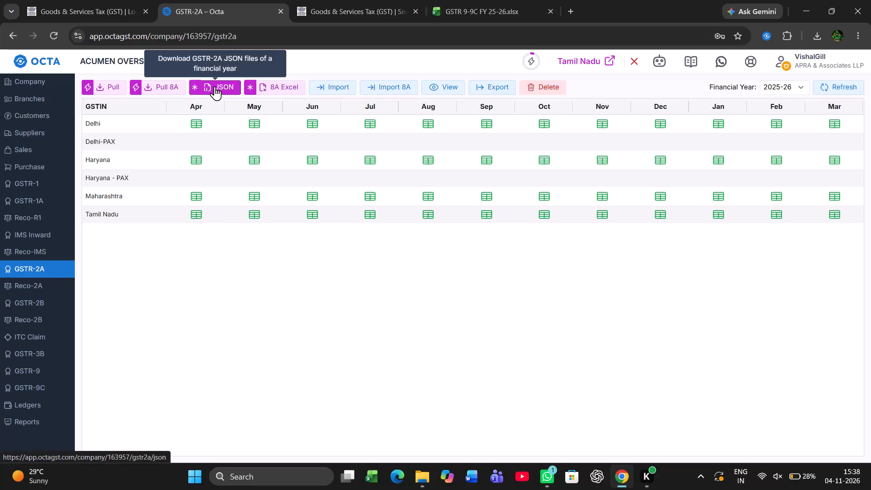
Request the Delhi-PAX GSTR-2A JSON files for financial year 2025-26.
{"action": "left_click", "coordinate": [215, 86]}
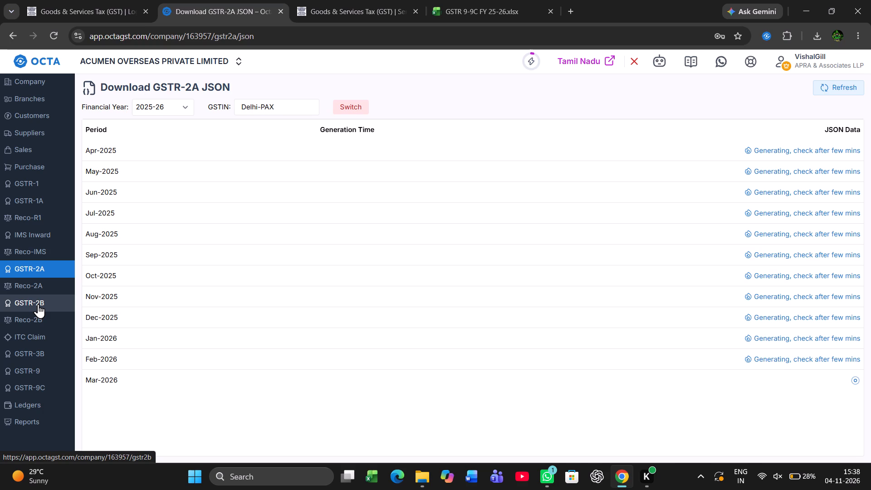
Download the Delhi-PAX GSTR-2B JSON files for all periods of financial year 2025-26.
{"action": "left_click", "coordinate": [38, 304]}
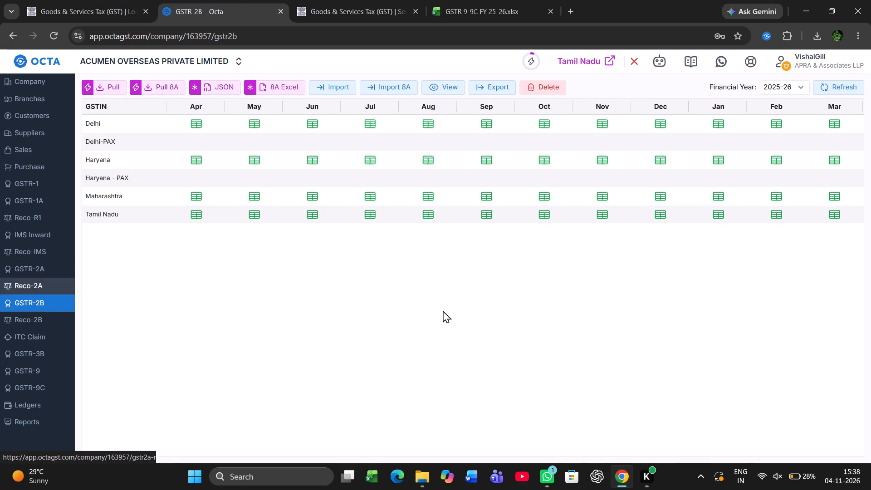
{"action": "left_click", "coordinate": [215, 84]}
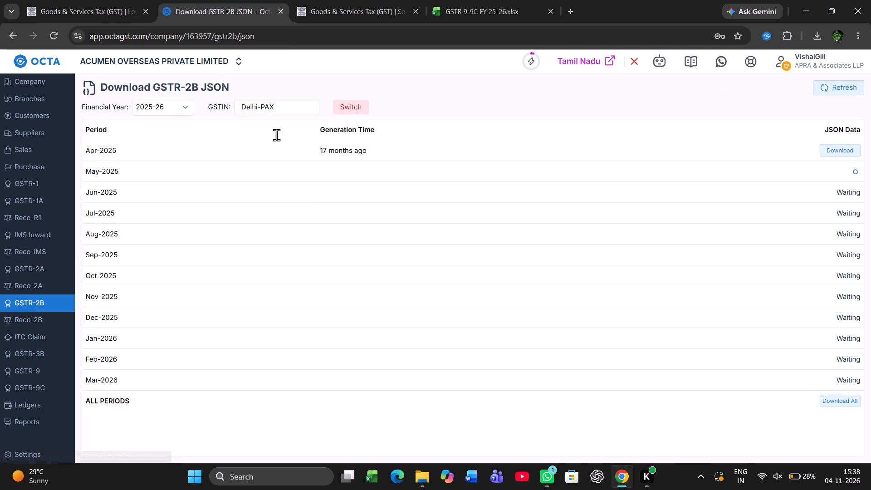
{"action": "left_click", "coordinate": [851, 404]}
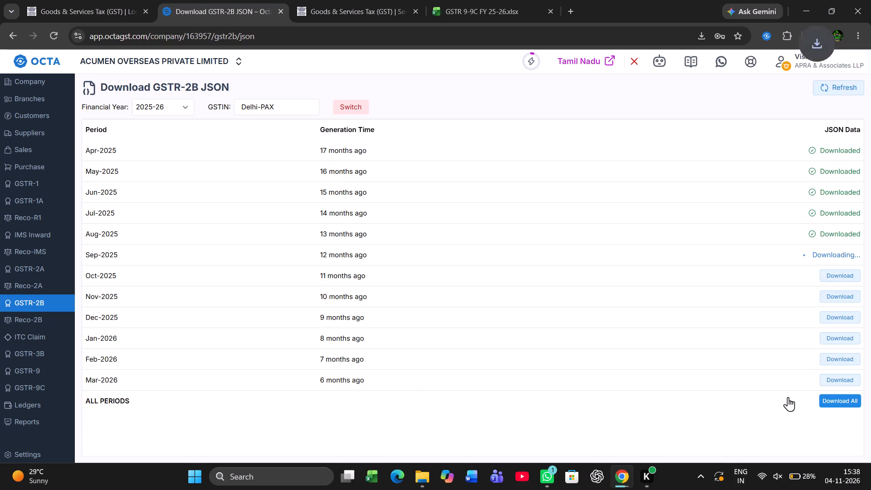
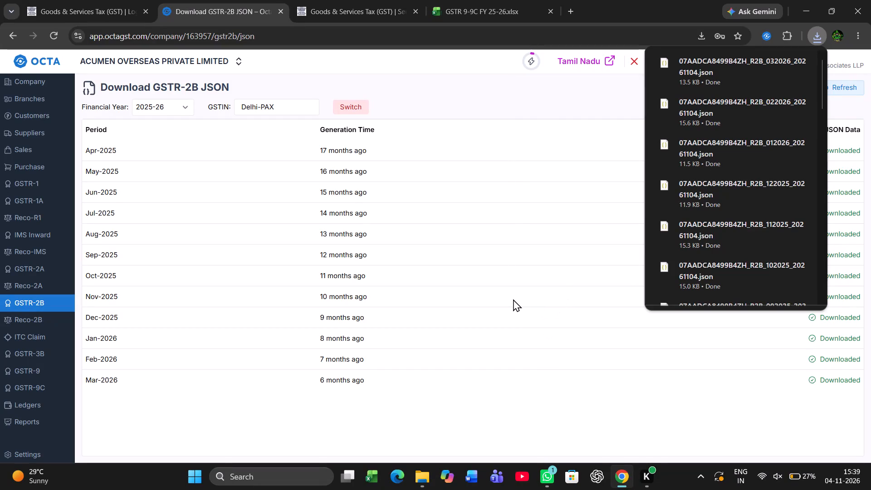
Import the twelve downloaded Delhi-PAX GSTR-2B JSON files for April 2025 to March 2026 and refresh the GSTR-2B table.
{"action": "left_click", "coordinate": [441, 322]}
{"action": "left_click", "coordinate": [28, 299]}
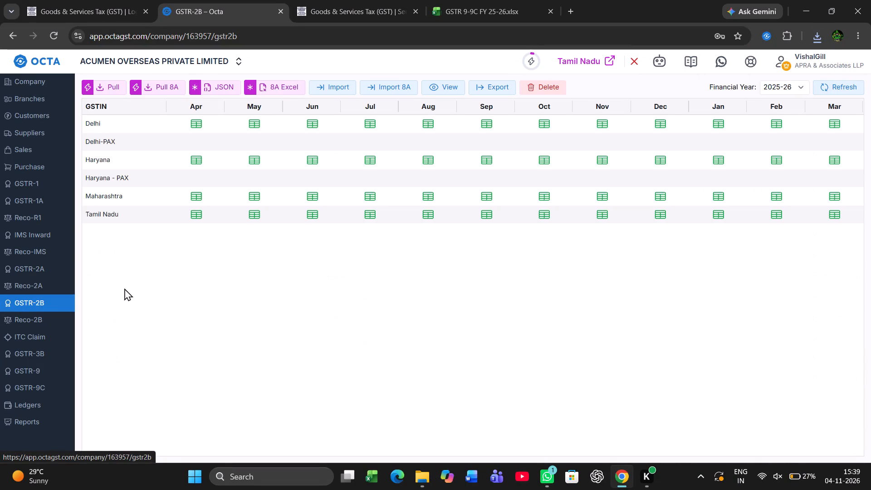
{"action": "left_click", "coordinate": [336, 87]}
{"action": "left_click", "coordinate": [431, 101]}
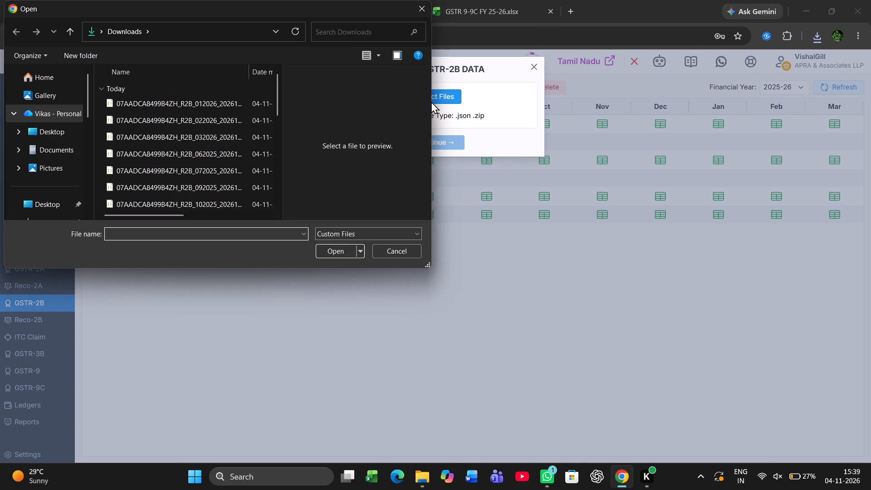
{"action": "left_click", "coordinate": [185, 109]}
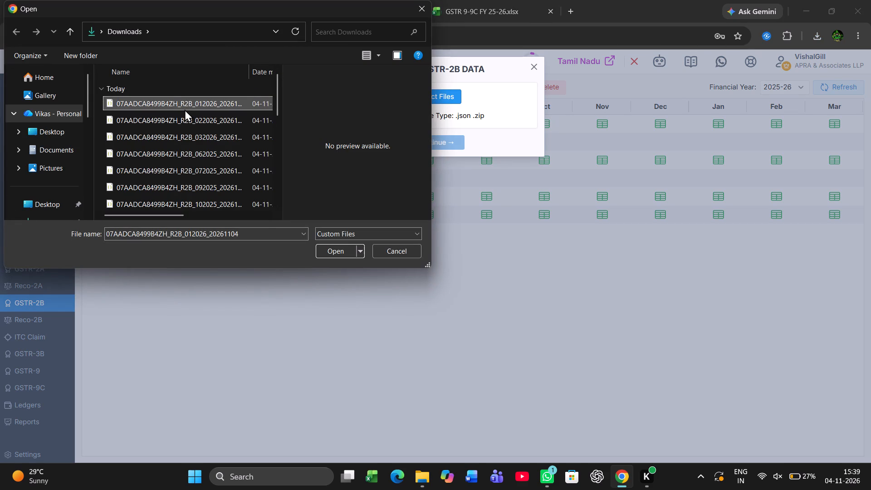
{"action": "key", "text": "shift+Down"}
{"action": "key", "text": "shift+Down"}
{"action": "key", "text": "shift+Down"}
{"action": "key", "text": "shift+Down"}
{"action": "key", "text": "shift+Down"}
{"action": "key", "text": "shift+Down"}
{"action": "key", "text": "shift+Down"}
{"action": "key", "text": "shift+Down"}
{"action": "key", "text": "shift+Down"}
{"action": "key", "text": "shift+Down"}
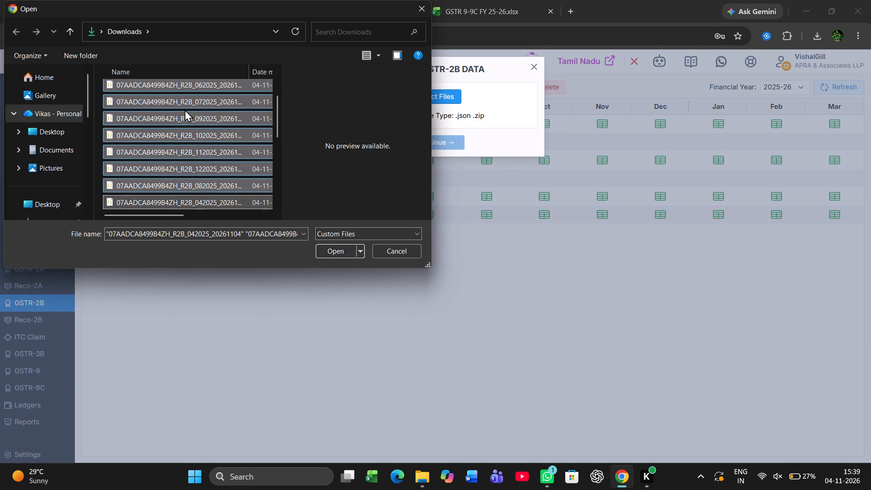
{"action": "key", "text": "shift+Down"}
{"action": "key", "text": "shift+Down"}
{"action": "key", "text": "shift+Down"}
{"action": "key", "text": "shift+Up"}
{"action": "key", "text": "shift+Up"}
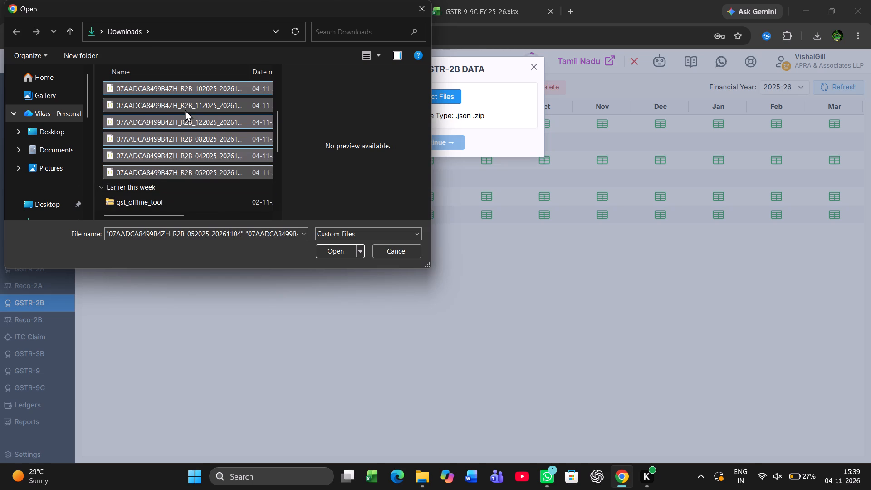
{"action": "key", "text": "Return"}
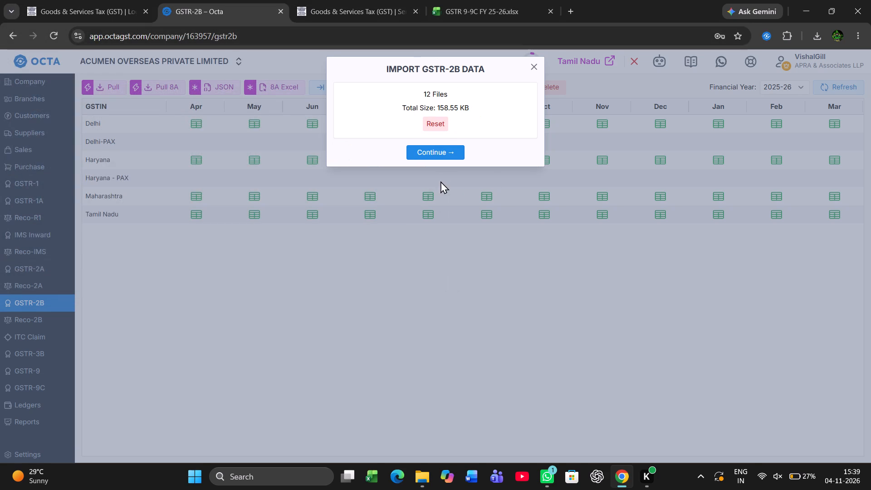
{"action": "left_click", "coordinate": [445, 155]}
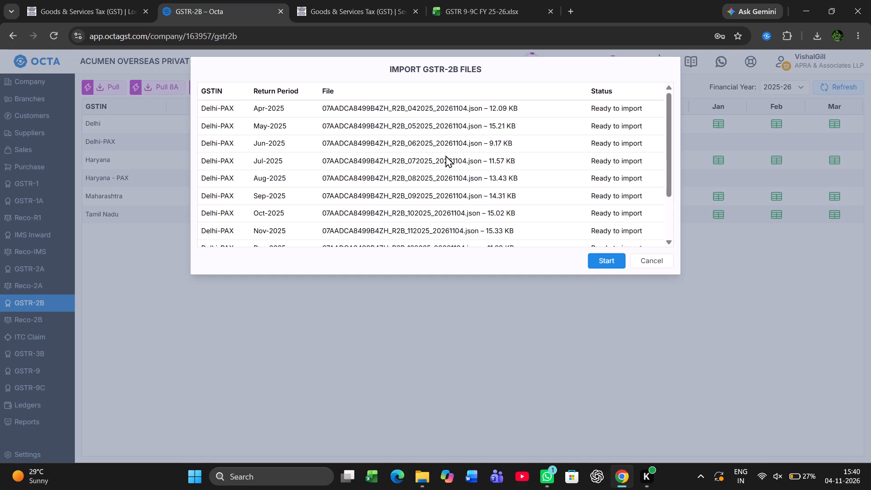
{"action": "left_click", "coordinate": [605, 261]}
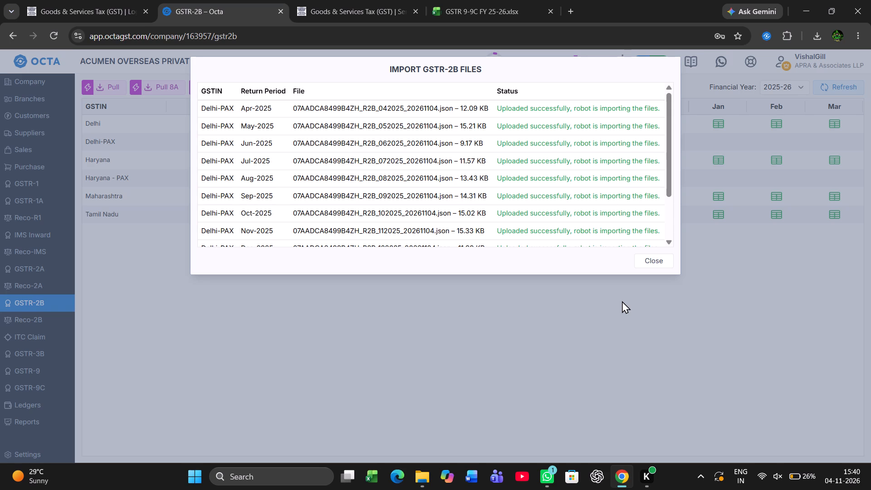
{"action": "left_click", "coordinate": [662, 263]}
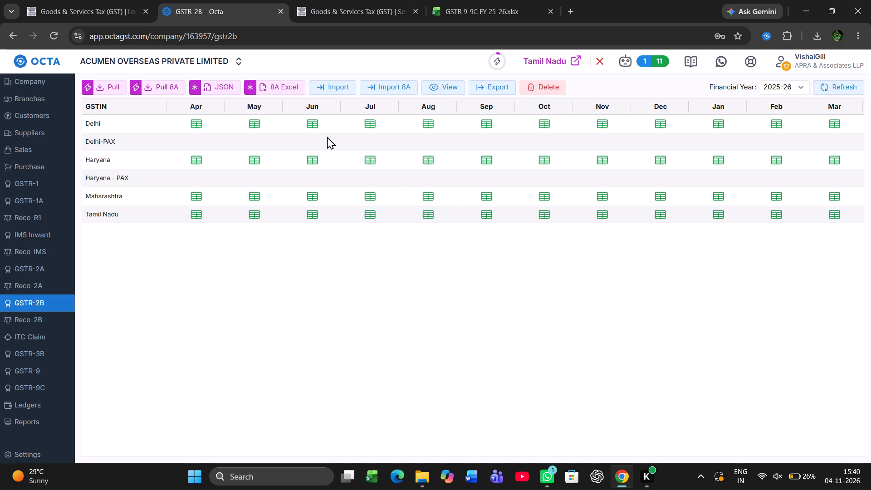
{"action": "left_click", "coordinate": [833, 89]}
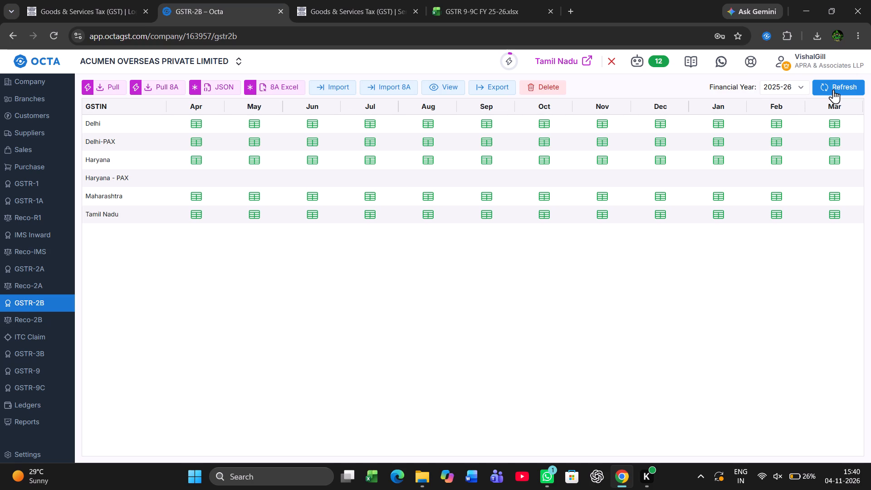
{"action": "left_click", "coordinate": [833, 89]}
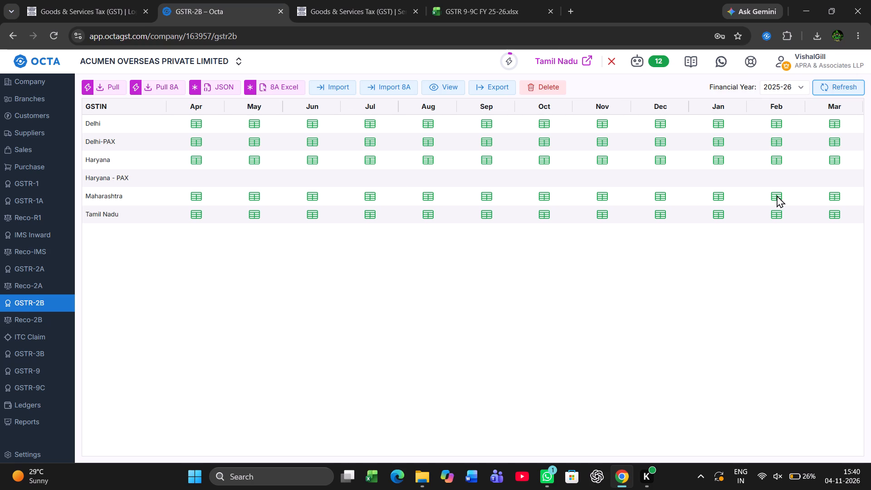
{"action": "scroll", "coordinate": [478, 242], "scroll_direction": "up", "scroll_amount": 1}
Pull the Delhi-PAX GSTR-3B data from the government portal for 04-2025 to 03-2026 and refresh the filing history.
{"action": "left_click", "coordinate": [44, 351]}
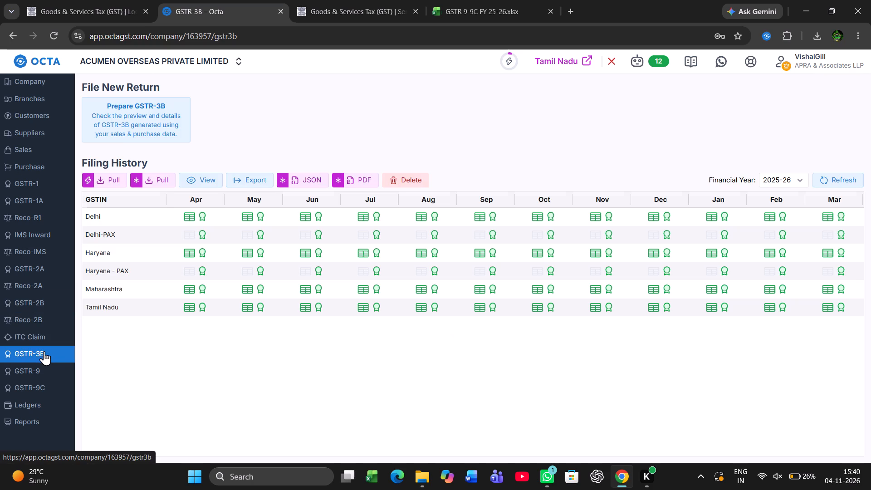
{"action": "left_click", "coordinate": [161, 180]}
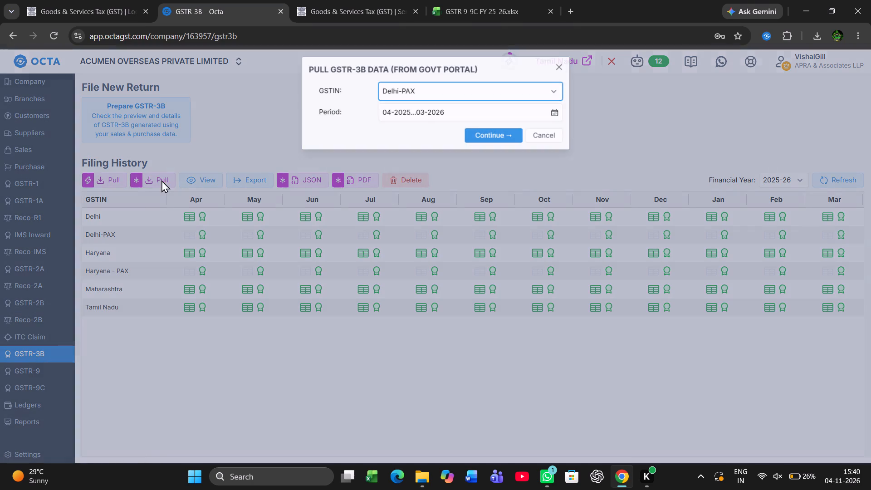
{"action": "left_click", "coordinate": [501, 137]}
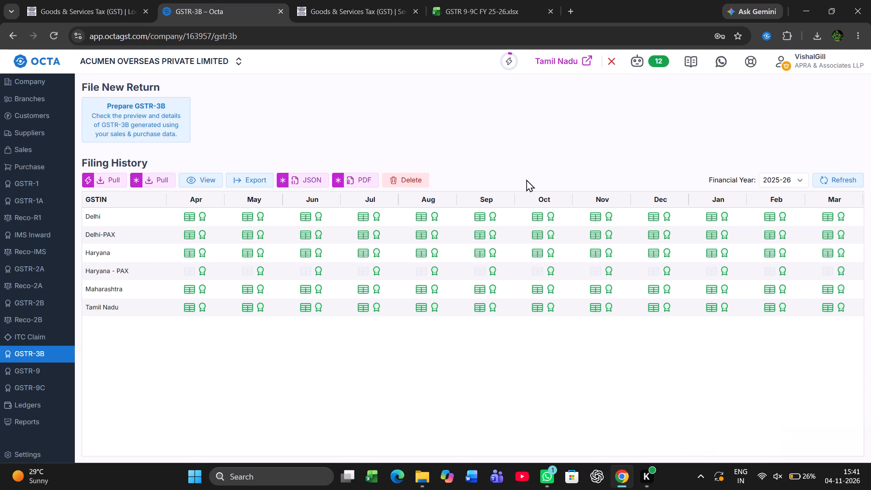
{"action": "left_click", "coordinate": [836, 178]}
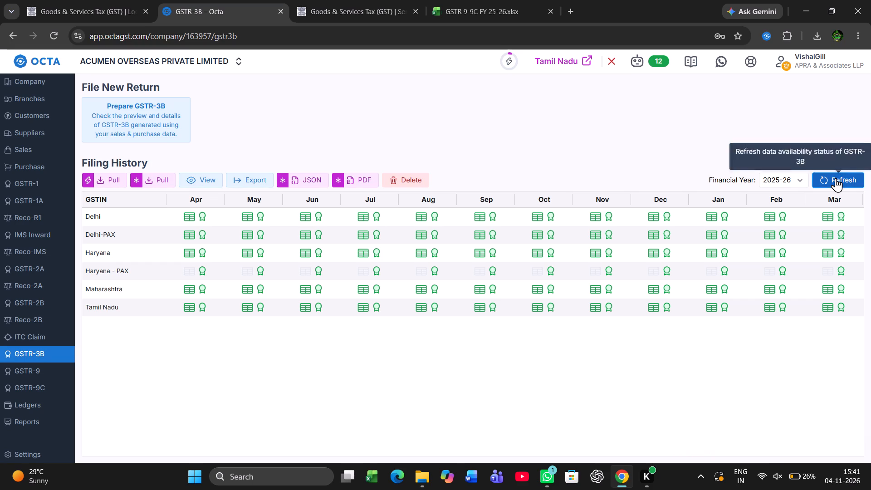
Request the Delhi-PAX GSTR-1 JSON files for financial year 2025-26.
{"action": "left_click", "coordinate": [34, 187]}
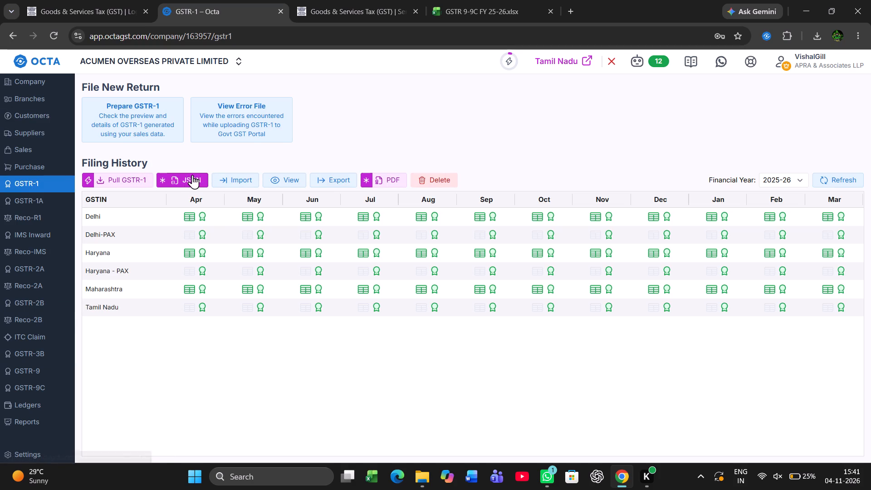
{"action": "left_click", "coordinate": [192, 176]}
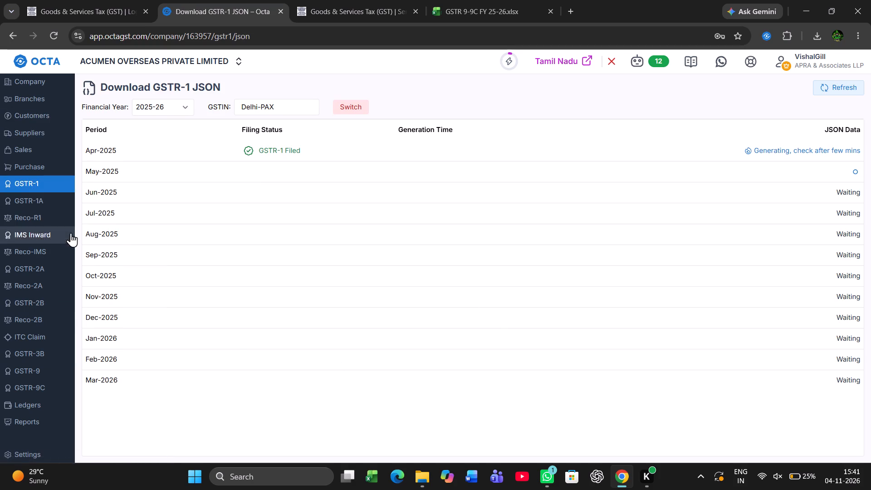
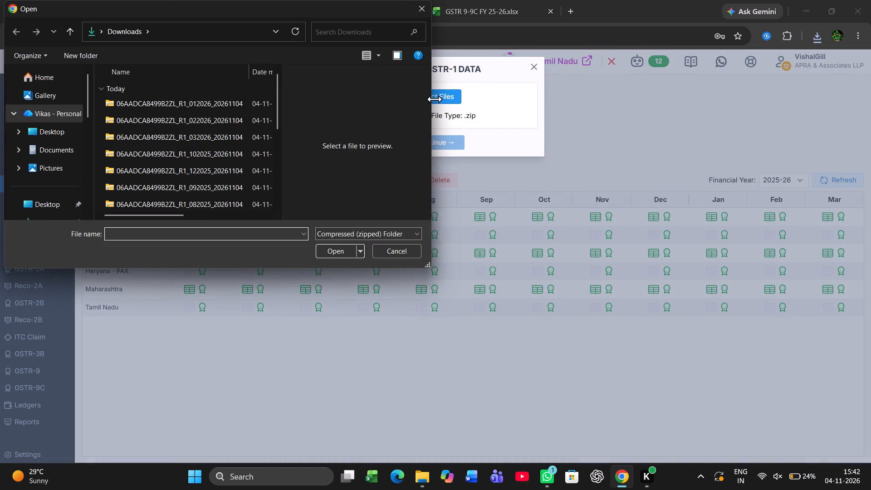
Import the twelve downloaded Haryana - PAX GSTR-1 zip files for April 2025 to March 2026 and refresh the filing history.
{"action": "left_click", "coordinate": [226, 99]}
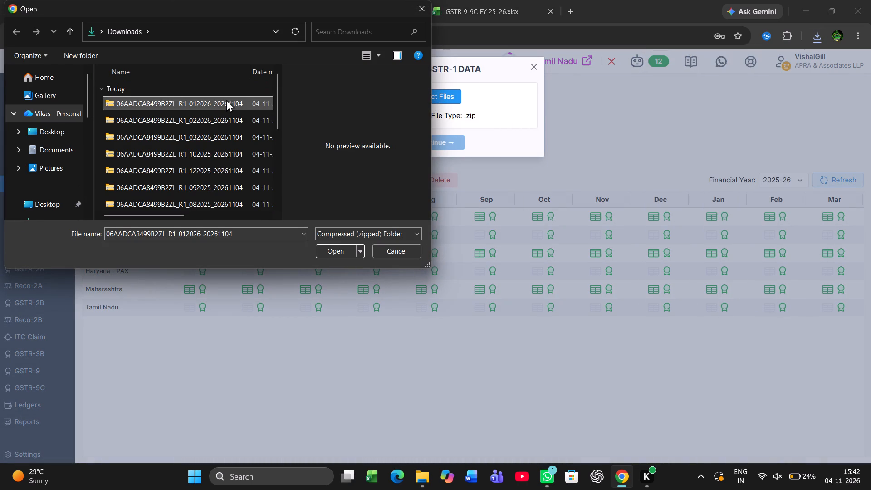
{"action": "key", "text": "shift+Down"}
{"action": "key", "text": "shift+Down"}
{"action": "key", "text": "shift+Down"}
{"action": "key", "text": "shift+Down"}
{"action": "key", "text": "shift+Down"}
{"action": "key", "text": "shift+Down"}
{"action": "key", "text": "shift+Down"}
{"action": "key", "text": "shift+Down"}
{"action": "key", "text": "shift+Down"}
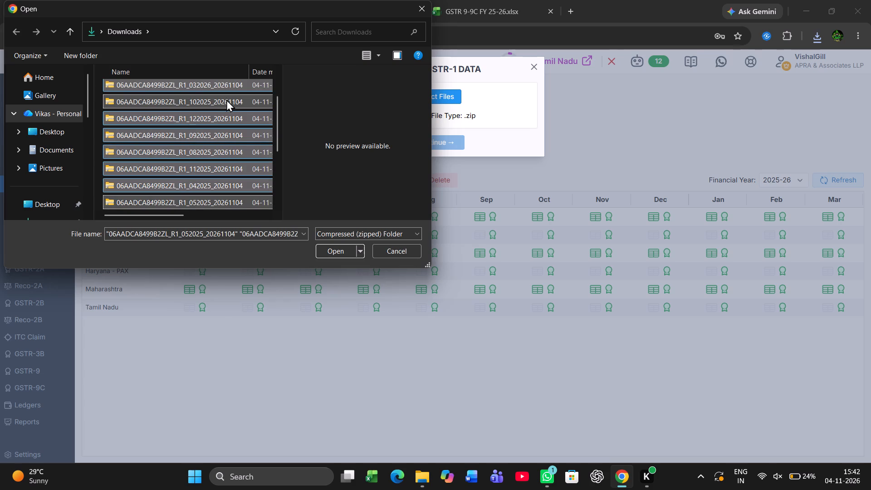
{"action": "key", "text": "shift+Down"}
{"action": "key", "text": "shift+Down"}
{"action": "key", "text": "shift+Down"}
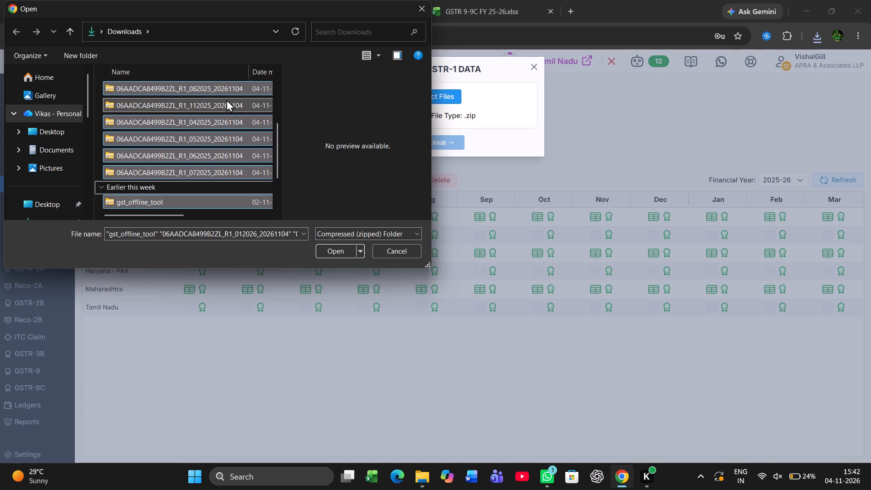
{"action": "key", "text": "shift+Up"}
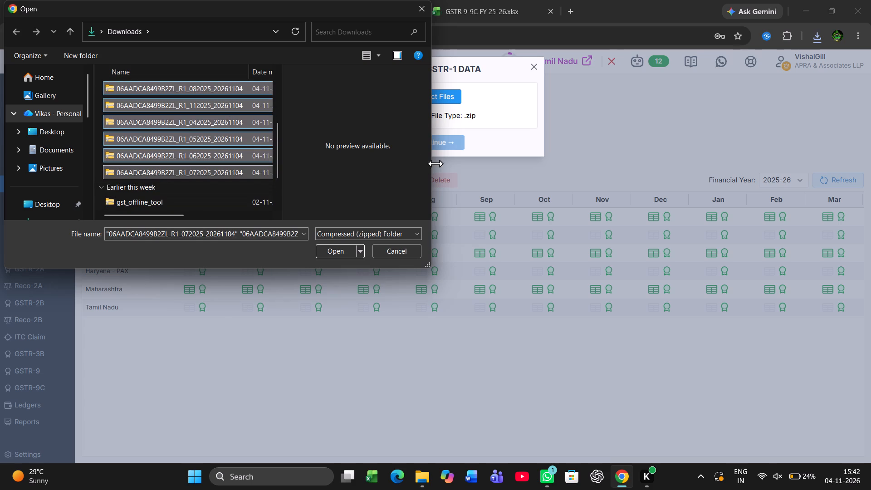
{"action": "left_click", "coordinate": [335, 251]}
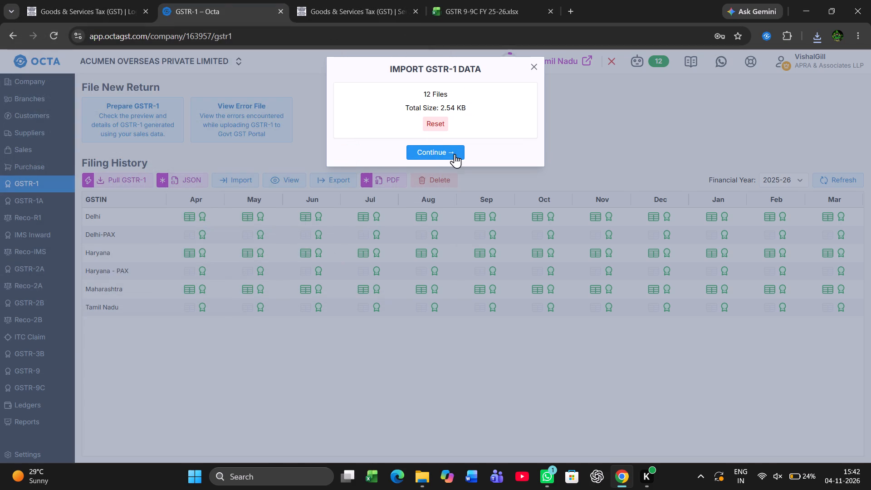
{"action": "left_click", "coordinate": [446, 153]}
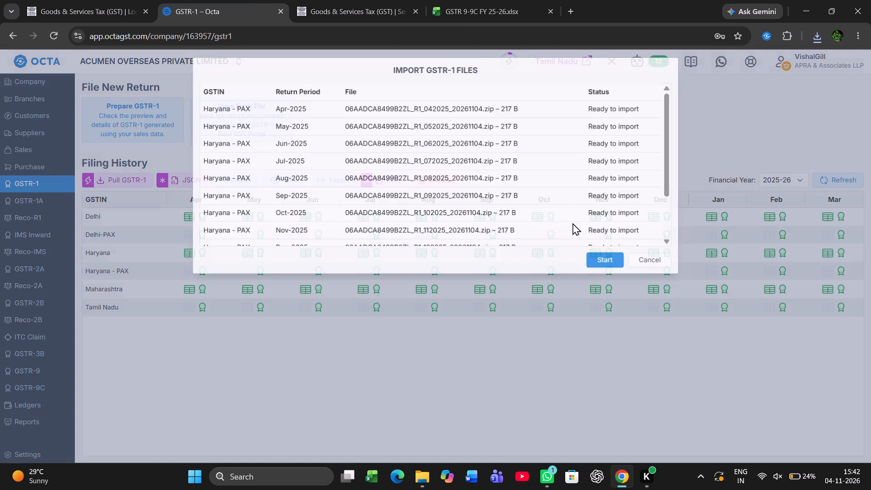
{"action": "left_click", "coordinate": [609, 261]}
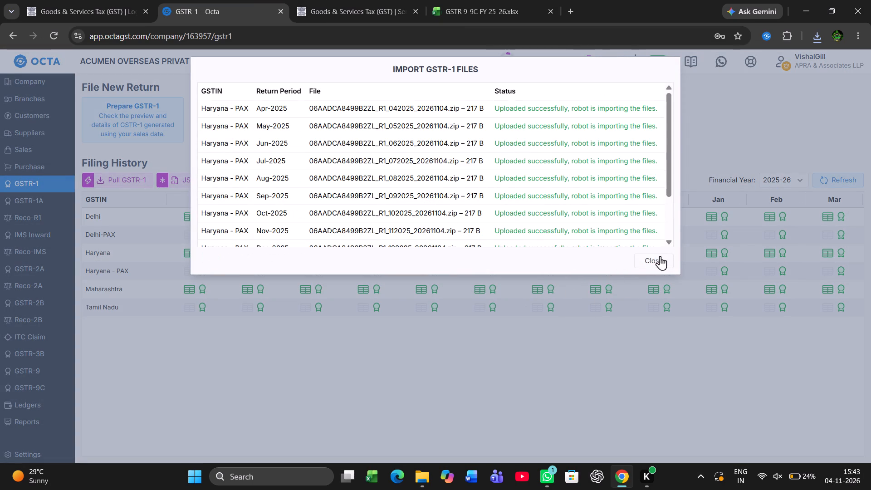
{"action": "left_click", "coordinate": [654, 260]}
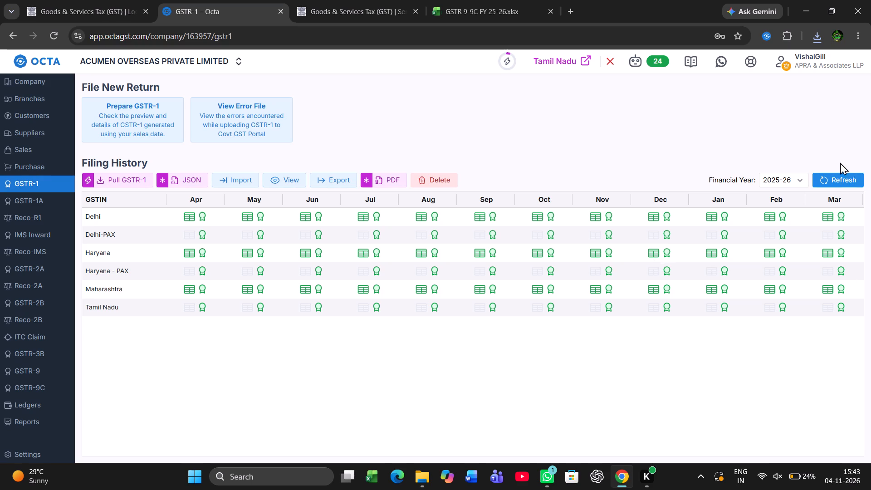
{"action": "left_click", "coordinate": [845, 176]}
{"action": "double_click", "coordinate": [845, 176]}
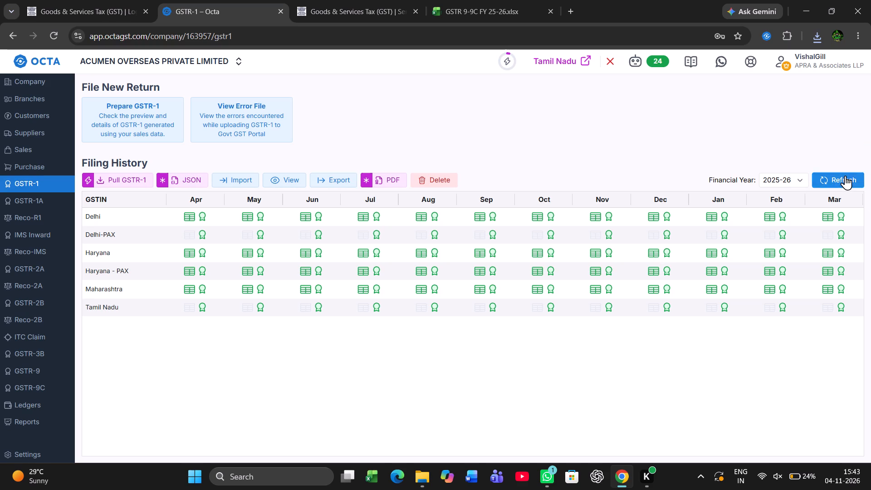
{"action": "left_click_drag", "start_coordinate": [845, 176], "coordinate": [93, 355]}
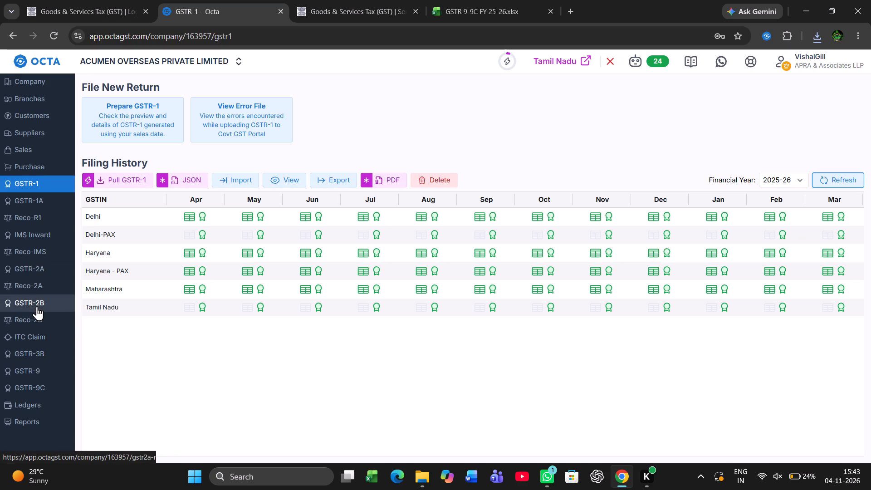
Download the Haryana - PAX GSTR-2B JSON files for all periods of financial year 2025-26.
{"action": "left_click", "coordinate": [37, 306]}
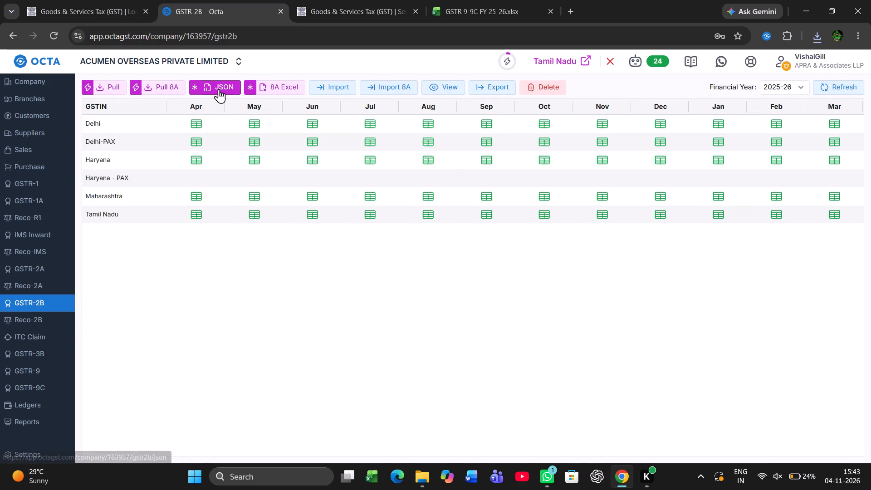
{"action": "left_click", "coordinate": [219, 89]}
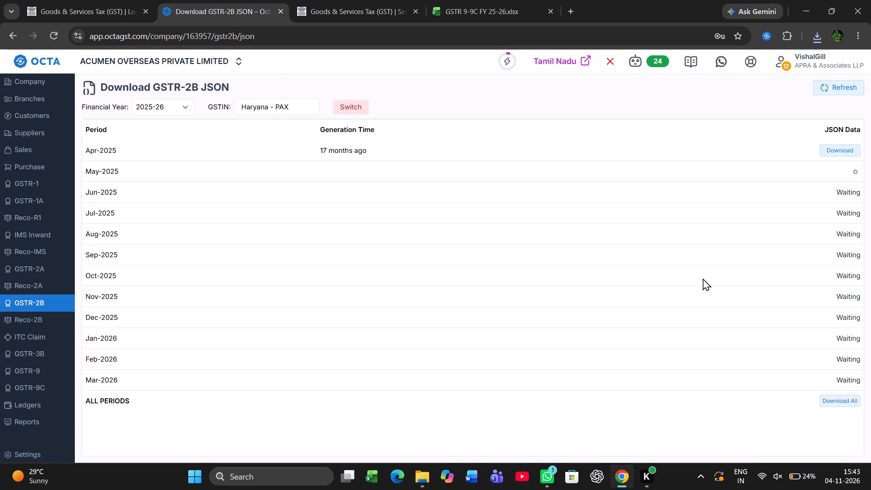
{"action": "left_click", "coordinate": [848, 402]}
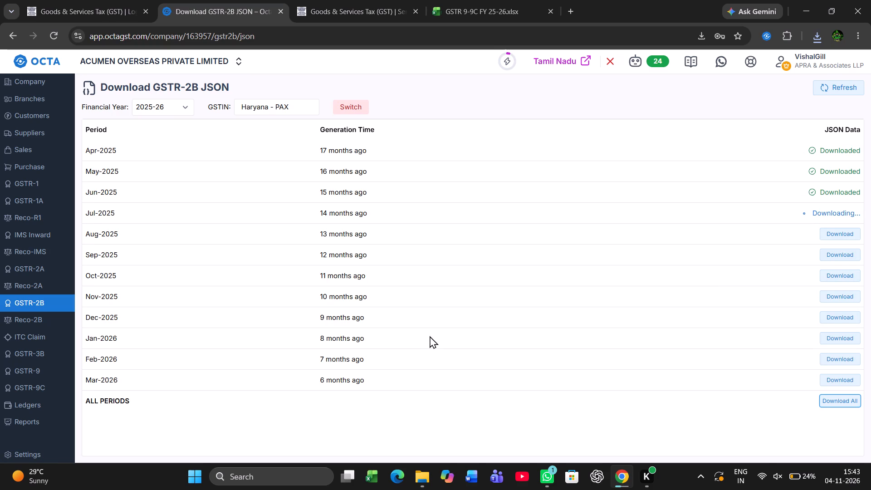
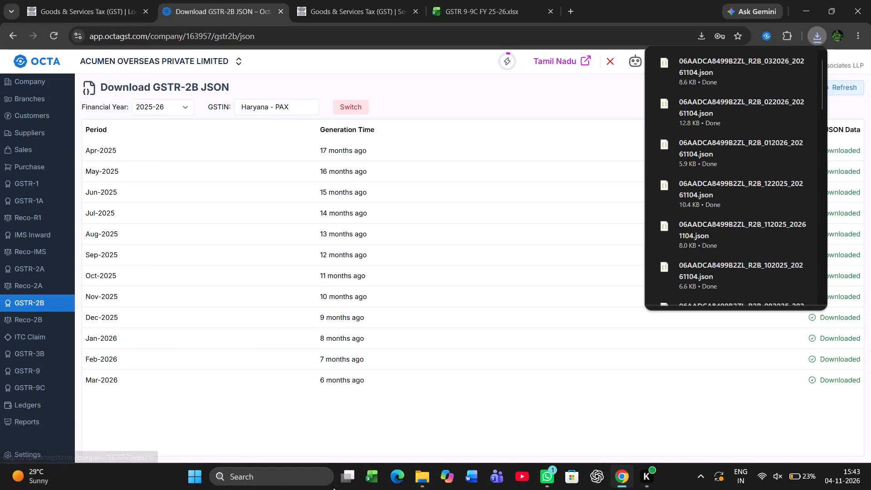
Import the twelve downloaded Haryana - PAX GSTR-2B JSON files for April 2025 to March 2026 and refresh the GSTR-2B list.
{"action": "left_click", "coordinate": [444, 412]}
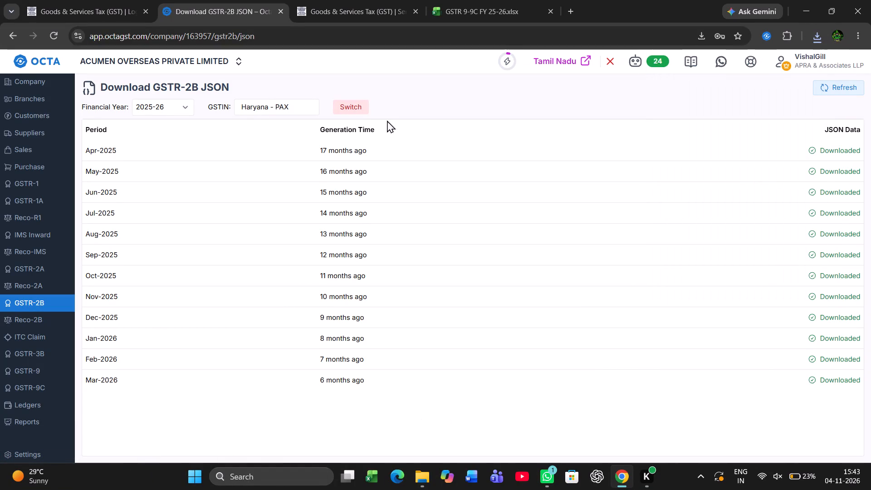
{"action": "left_click", "coordinate": [50, 298]}
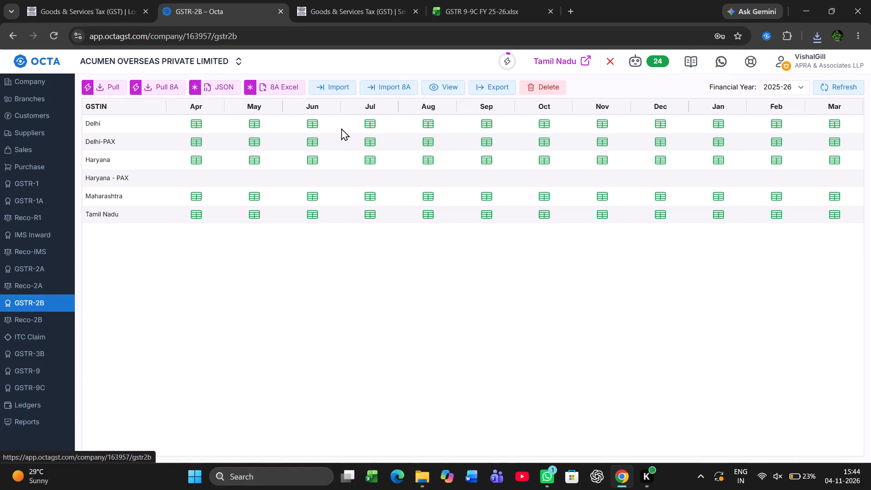
{"action": "left_click", "coordinate": [326, 86]}
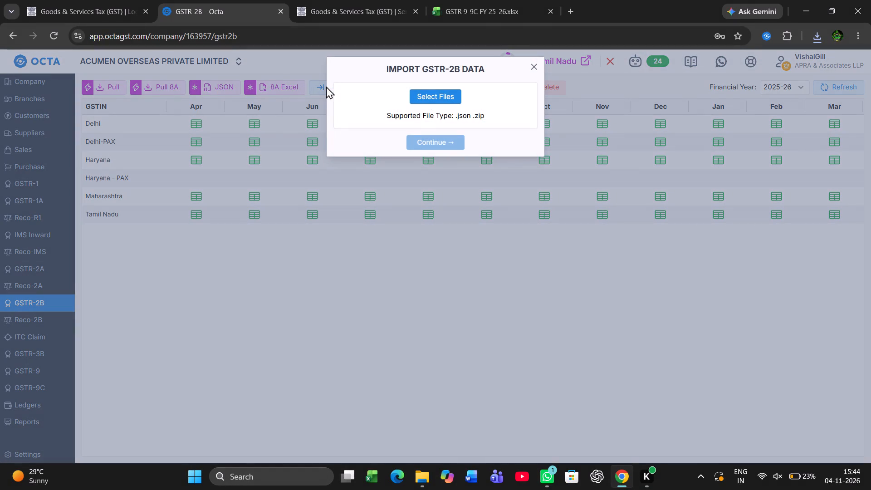
{"action": "left_click", "coordinate": [452, 93]}
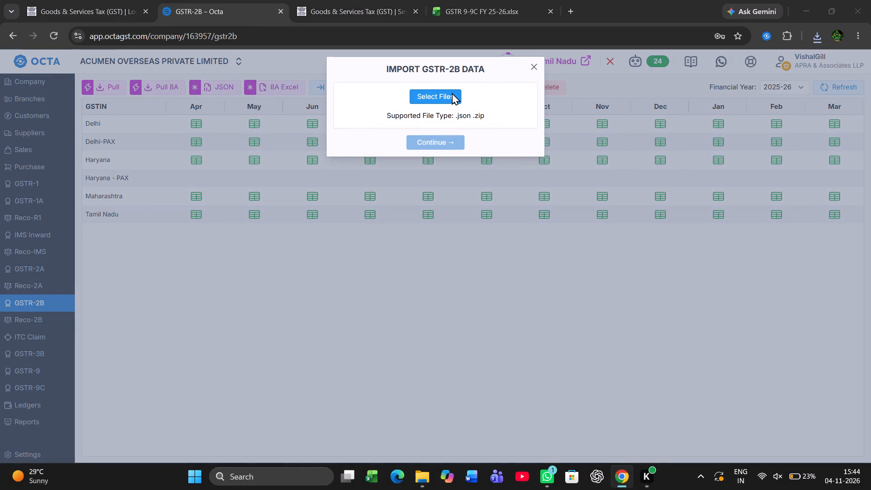
{"action": "left_click", "coordinate": [217, 103]}
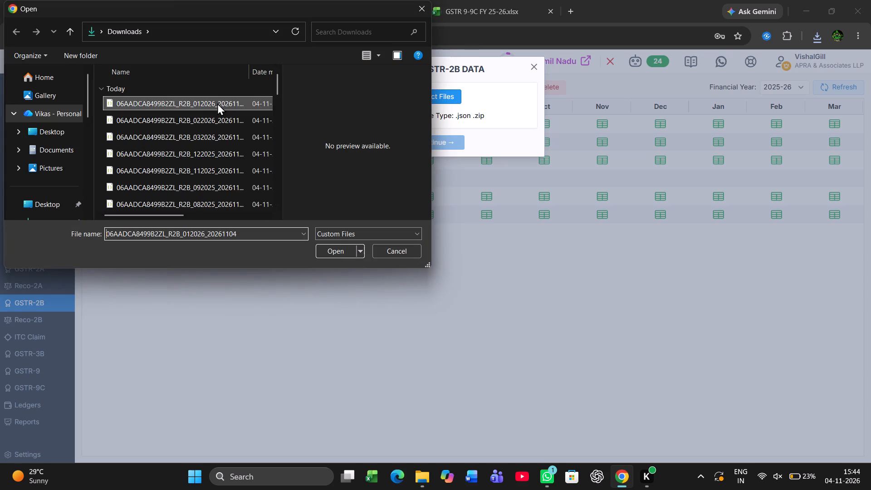
{"action": "key", "text": "shift+Down"}
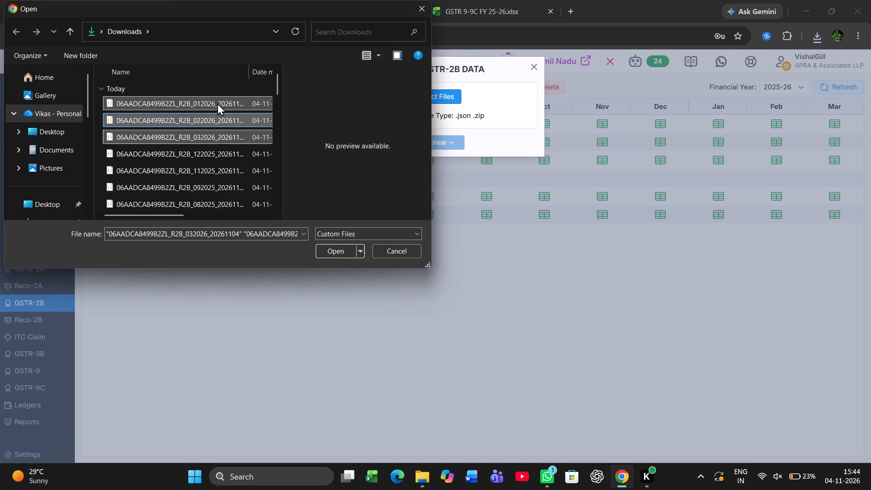
{"action": "key", "text": "shift+Down"}
{"action": "key", "text": "shift+Down"}
{"action": "key", "text": "shift+Down"}
{"action": "key", "text": "shift+Down"}
{"action": "key", "text": "shift+Down"}
{"action": "key", "text": "shift+Down"}
{"action": "key", "text": "shift+Down"}
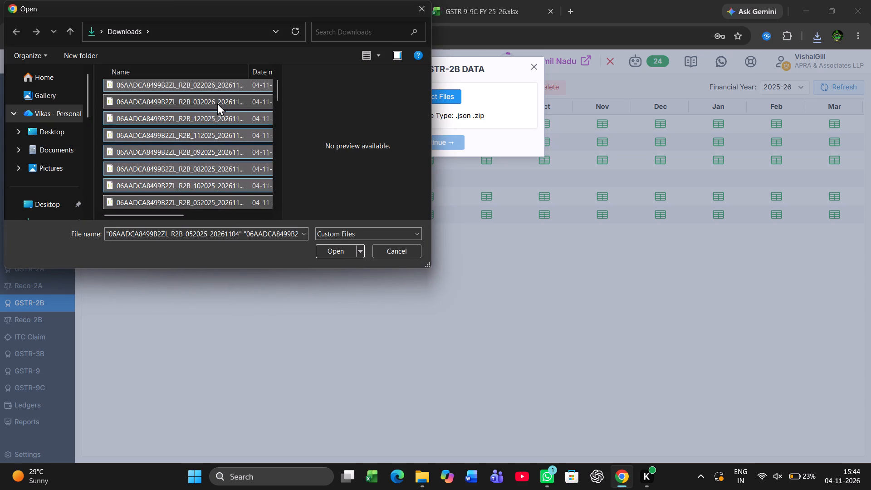
{"action": "key", "text": "shift+Down"}
{"action": "key", "text": "shift+Down"}
{"action": "key", "text": "shift+Down"}
{"action": "key", "text": "shift+Down"}
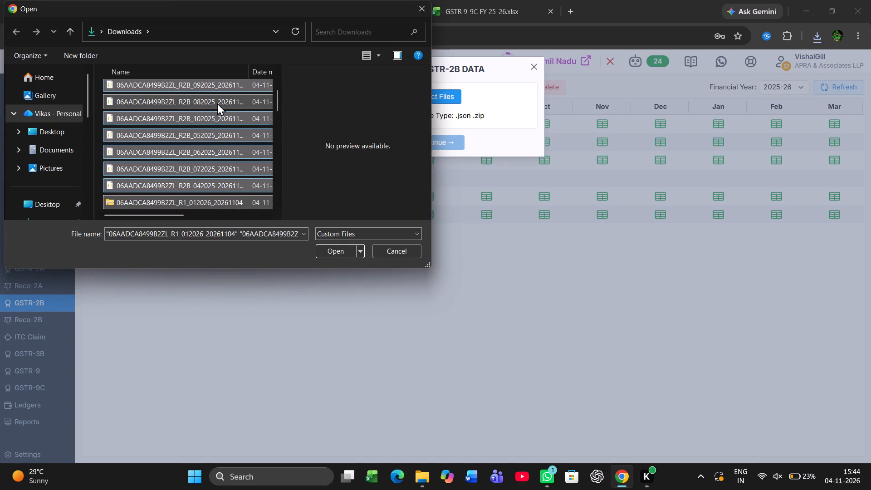
{"action": "key", "text": "Return"}
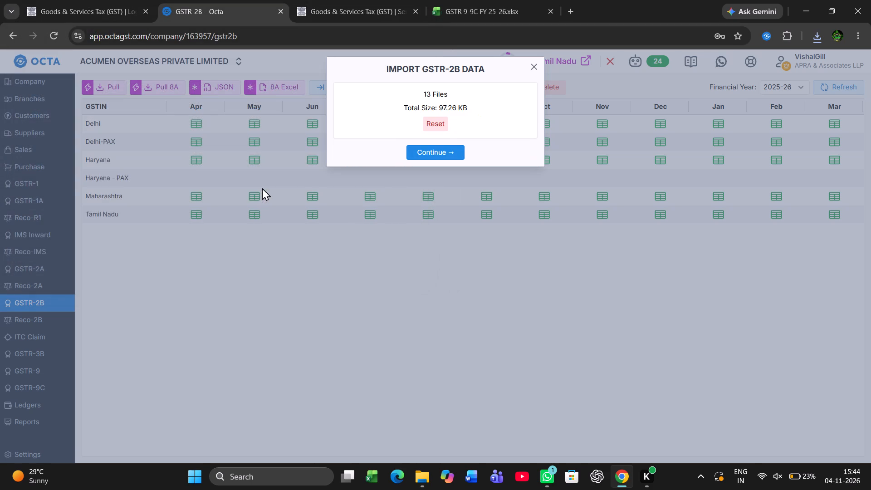
{"action": "left_click", "coordinate": [436, 147]}
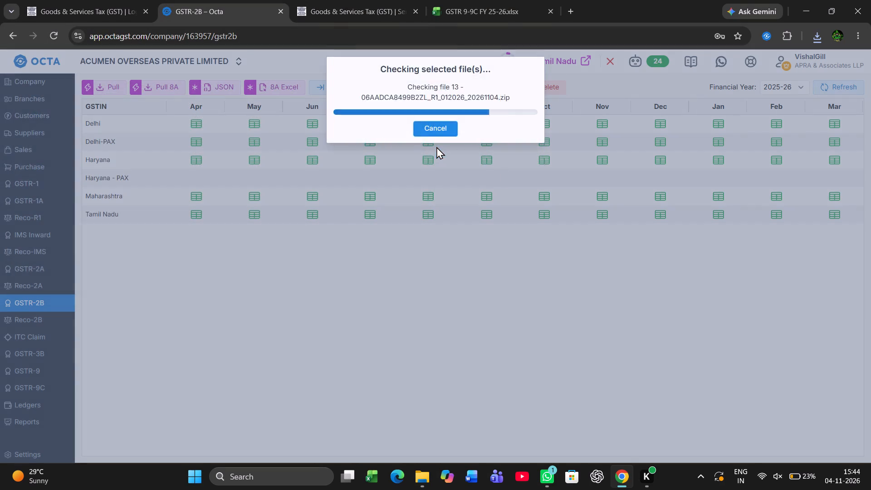
{"action": "left_click", "coordinate": [605, 266]}
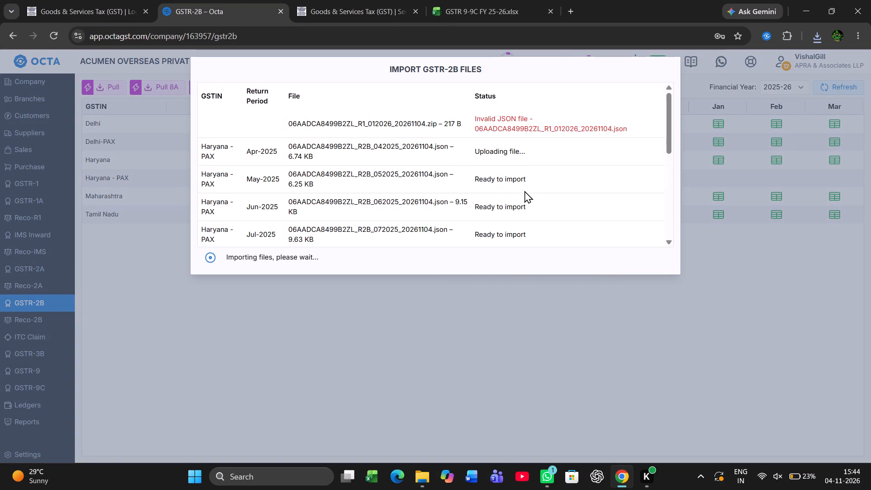
{"action": "scroll", "coordinate": [534, 166], "scroll_direction": "down", "scroll_amount": 1}
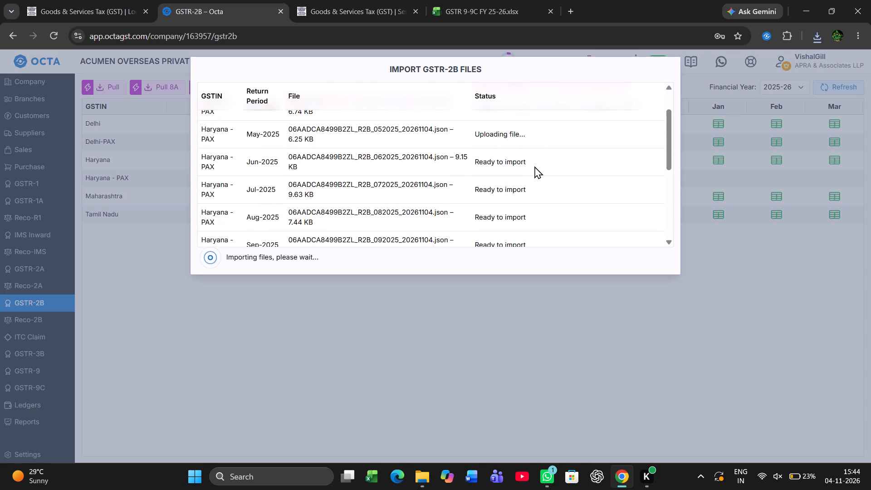
{"action": "scroll", "coordinate": [534, 166], "scroll_direction": "down", "scroll_amount": 4}
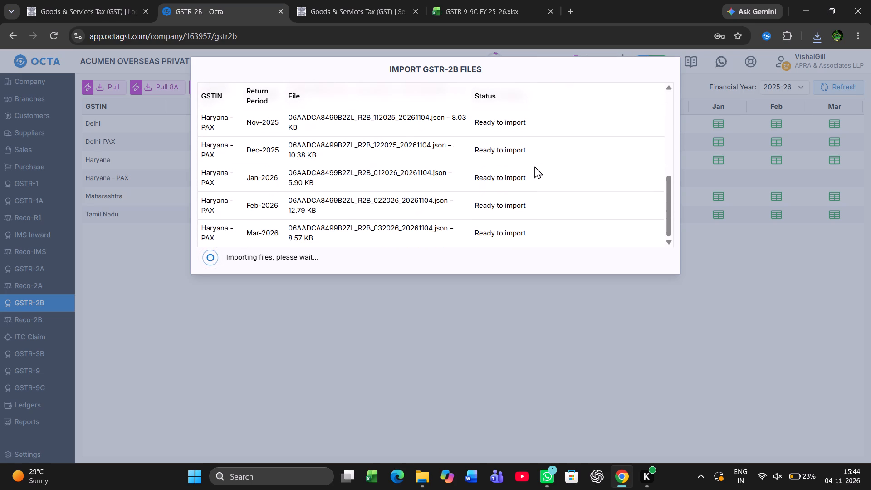
{"action": "scroll", "coordinate": [534, 166], "scroll_direction": "up", "scroll_amount": 5}
{"action": "scroll", "coordinate": [534, 166], "scroll_direction": "down", "scroll_amount": 5}
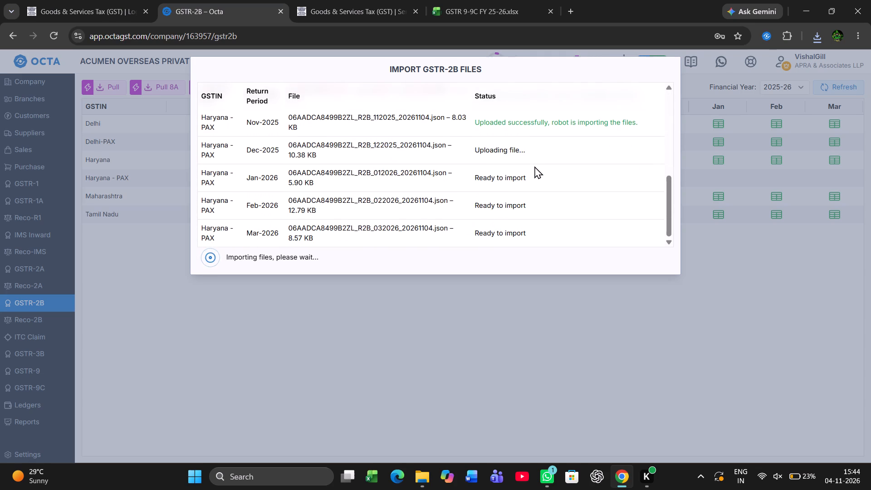
{"action": "scroll", "coordinate": [534, 166], "scroll_direction": "down", "scroll_amount": 2}
{"action": "scroll", "coordinate": [534, 166], "scroll_direction": "up", "scroll_amount": 6}
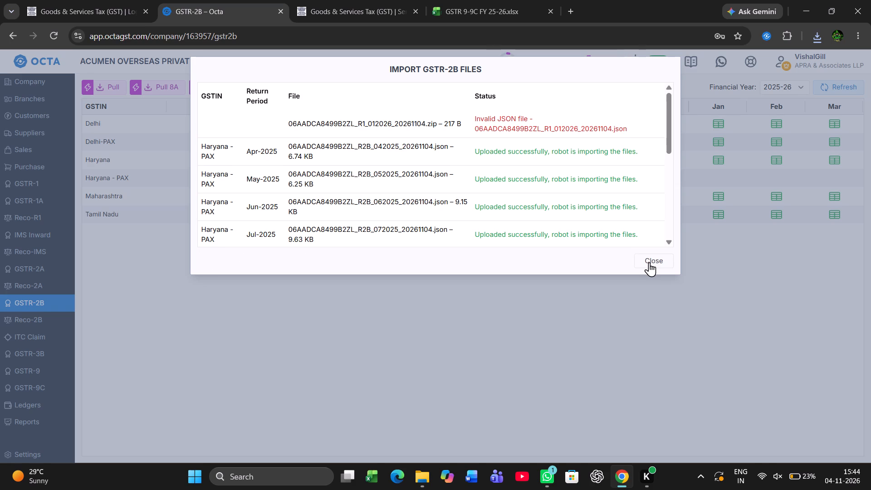
{"action": "left_click", "coordinate": [649, 262]}
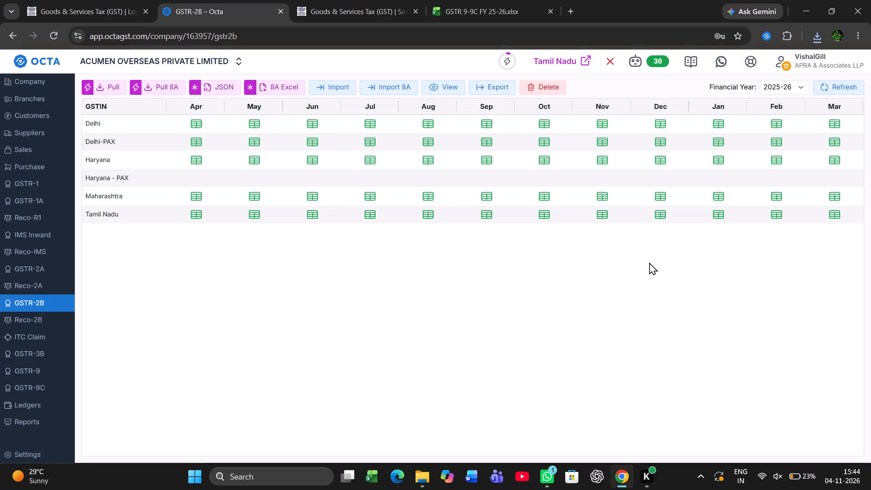
{"action": "left_click", "coordinate": [832, 87]}
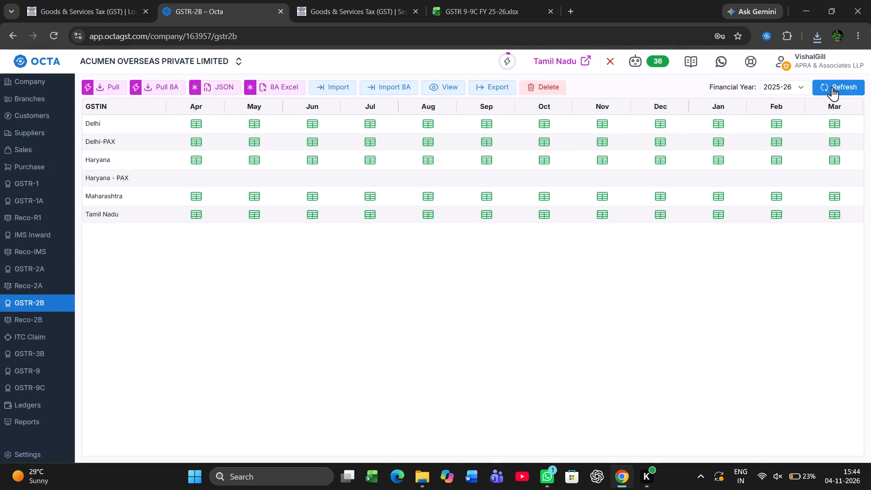
Pull the Haryana - PAX GSTR-3B data from the government portal for 04-2025 to 03-2026.
{"action": "left_click", "coordinate": [24, 354]}
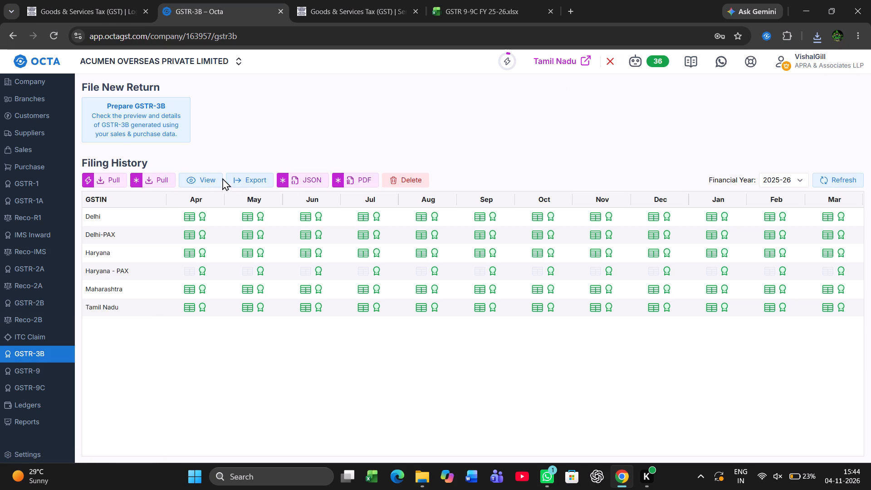
{"action": "left_click", "coordinate": [161, 180]}
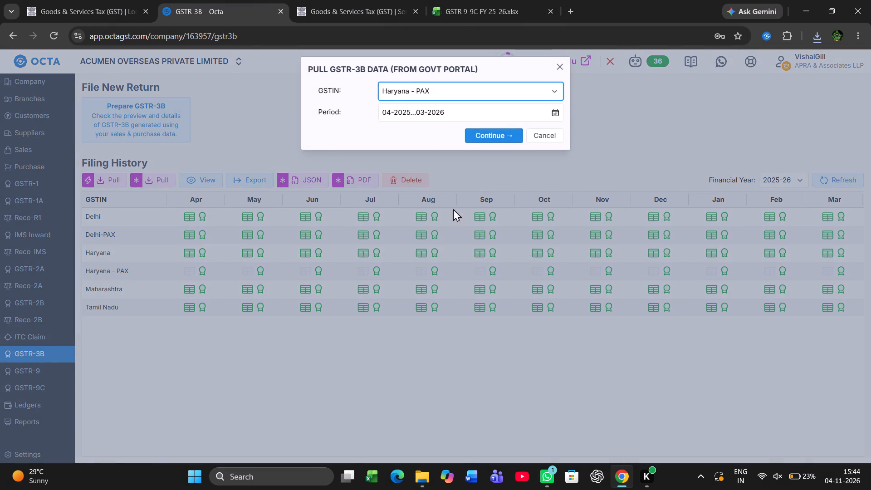
{"action": "left_click", "coordinate": [499, 141]}
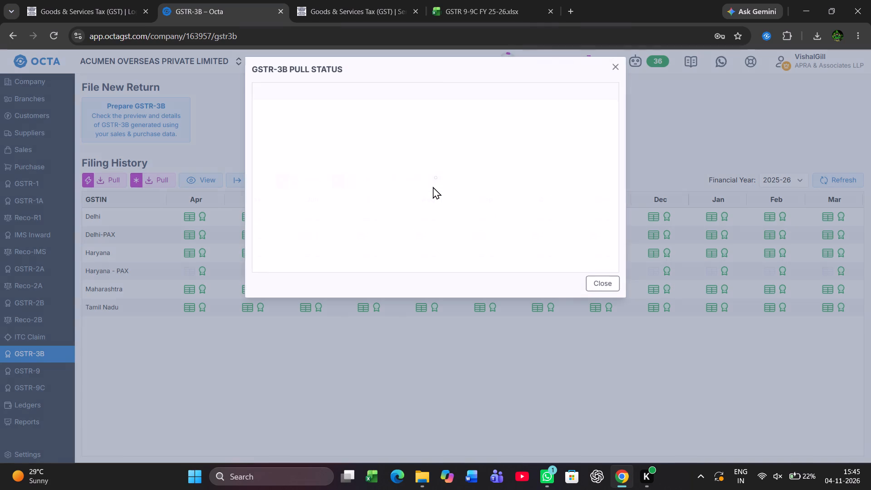
{"action": "left_click", "coordinate": [598, 289]}
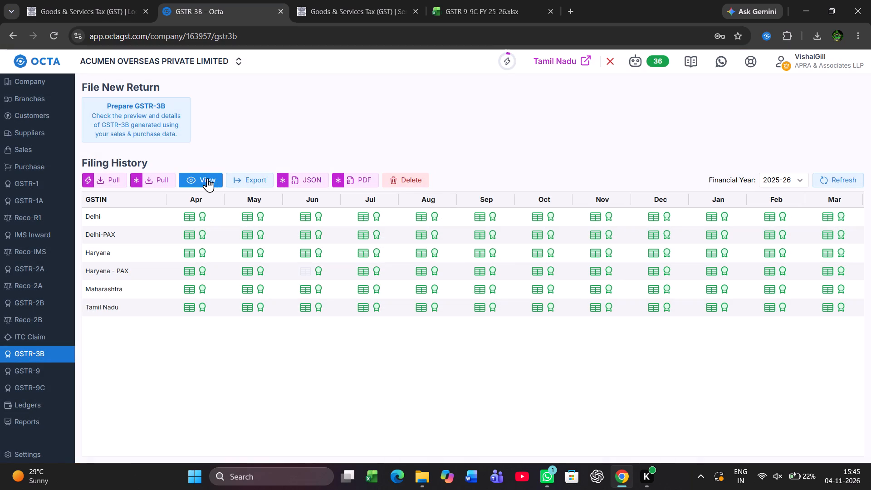
Pull the Haryana - PAX GSTR-3B data for 04-2025 to 03-2026 again to fetch the missing June 2025 period.
{"action": "left_click", "coordinate": [170, 182]}
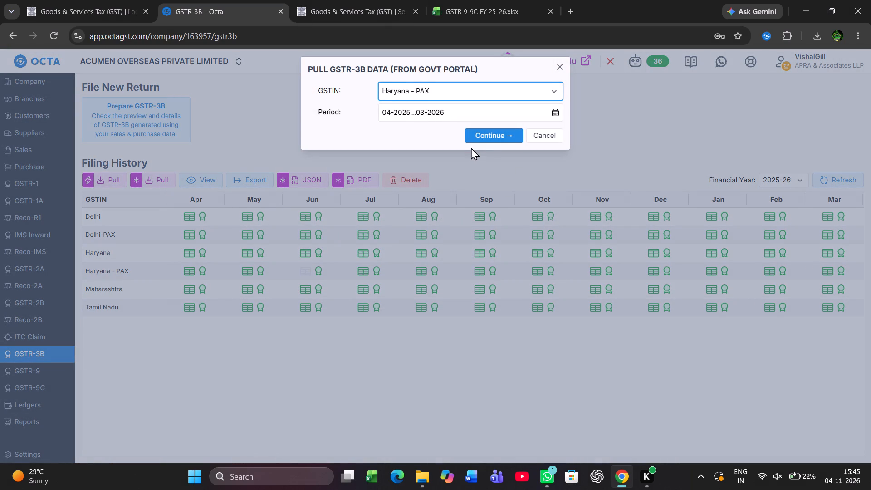
{"action": "left_click", "coordinate": [484, 141]}
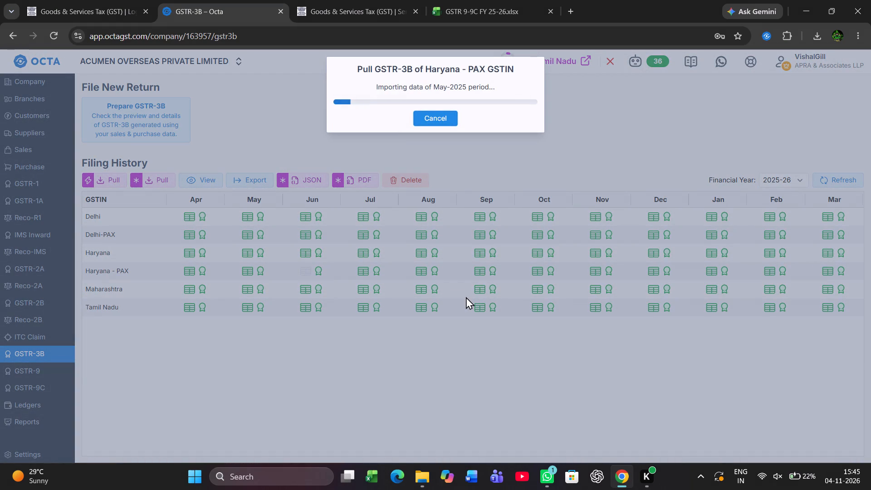
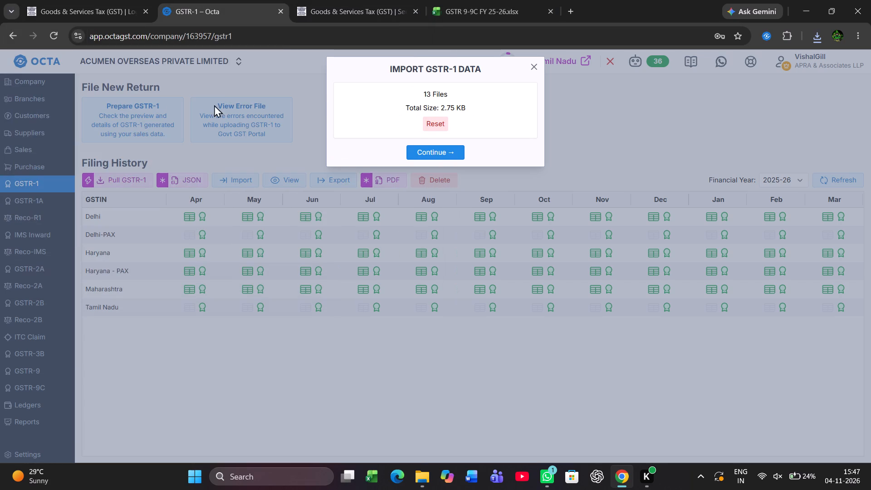
Import the 13 selected Haryana - PAX GSTR-1 files covering April 2025 to March 2026 and refresh the GSTR-1 filing history.
{"action": "left_click", "coordinate": [440, 157]}
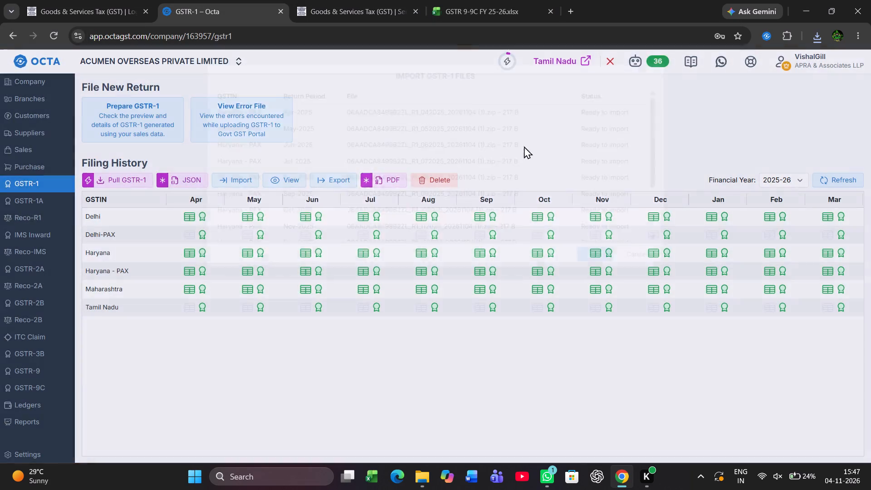
{"action": "scroll", "coordinate": [572, 205], "scroll_direction": "down", "scroll_amount": 3}
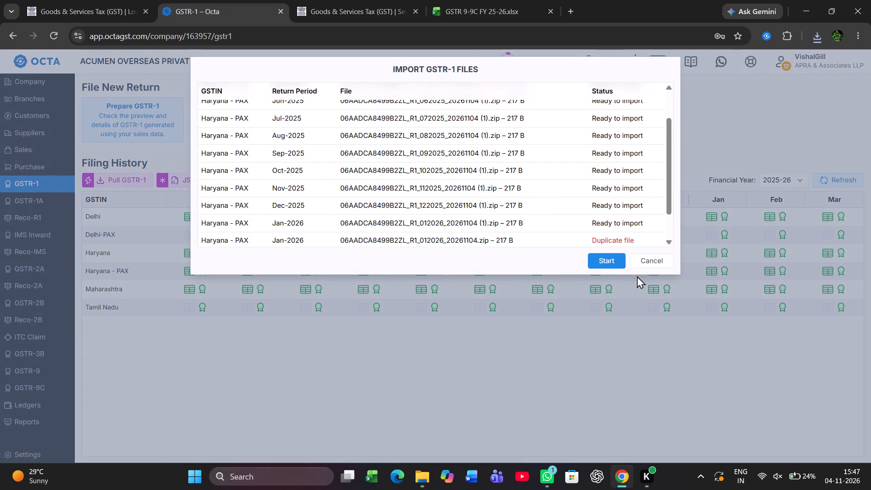
{"action": "left_click", "coordinate": [610, 263]}
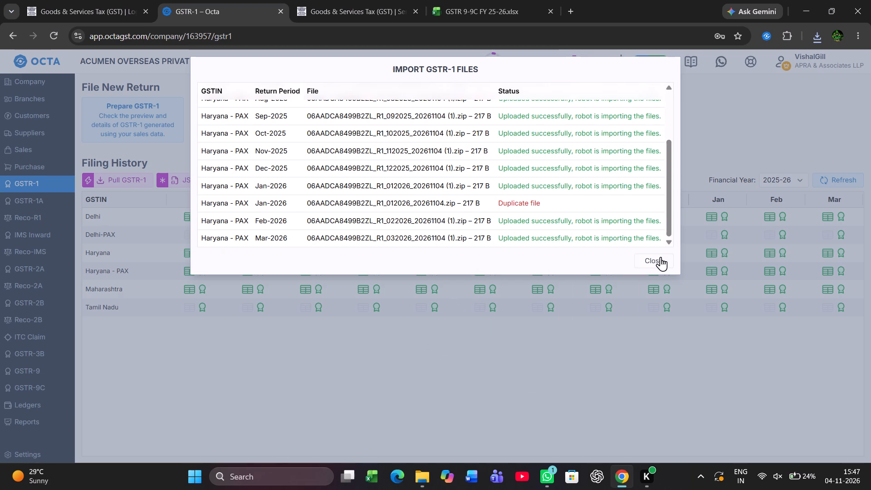
{"action": "left_click", "coordinate": [659, 259]}
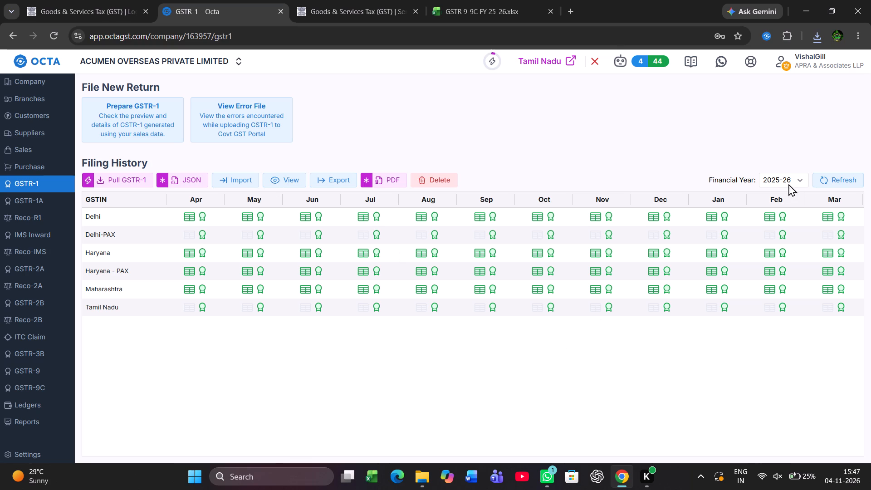
{"action": "left_click", "coordinate": [838, 173]}
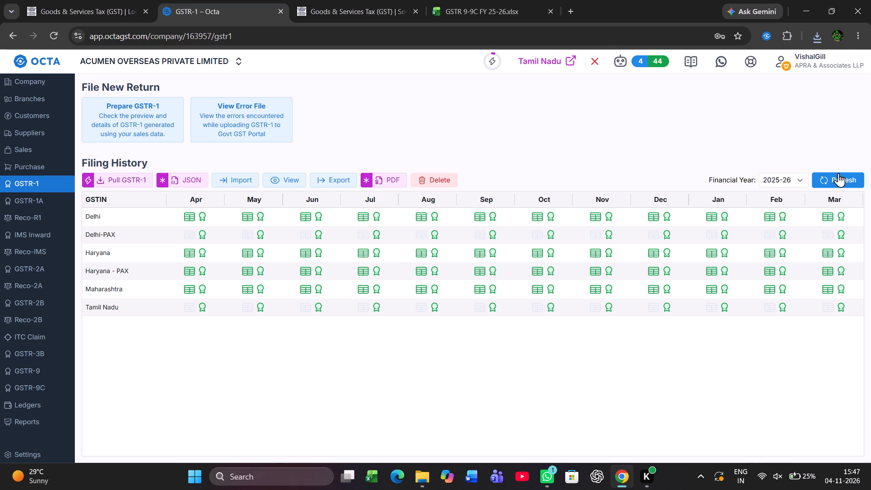
{"action": "left_click", "coordinate": [838, 173]}
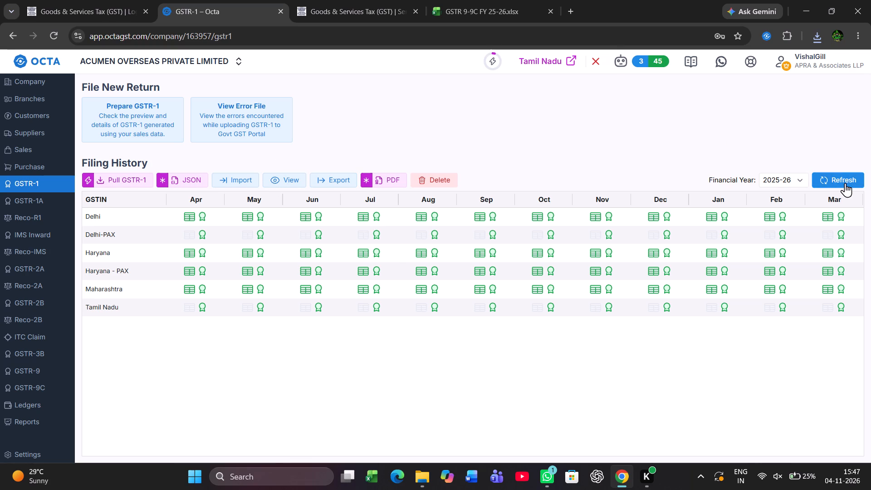
{"action": "left_click", "coordinate": [845, 183]}
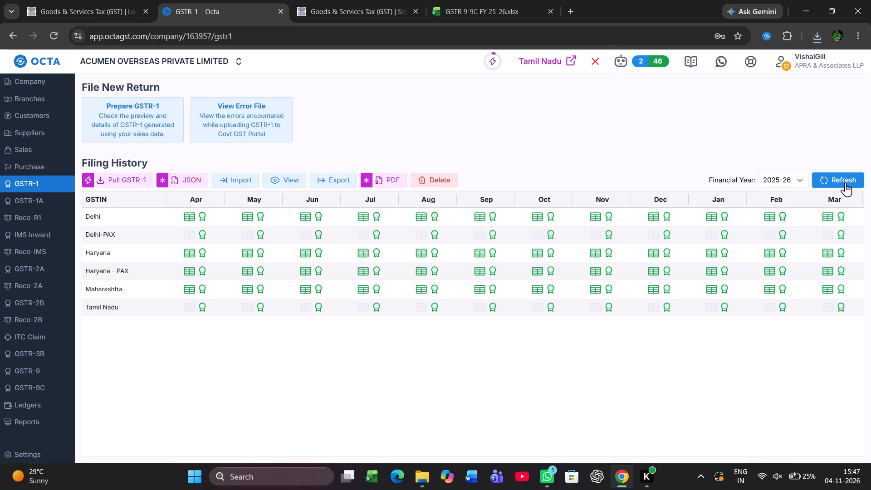
{"action": "left_click", "coordinate": [845, 182]}
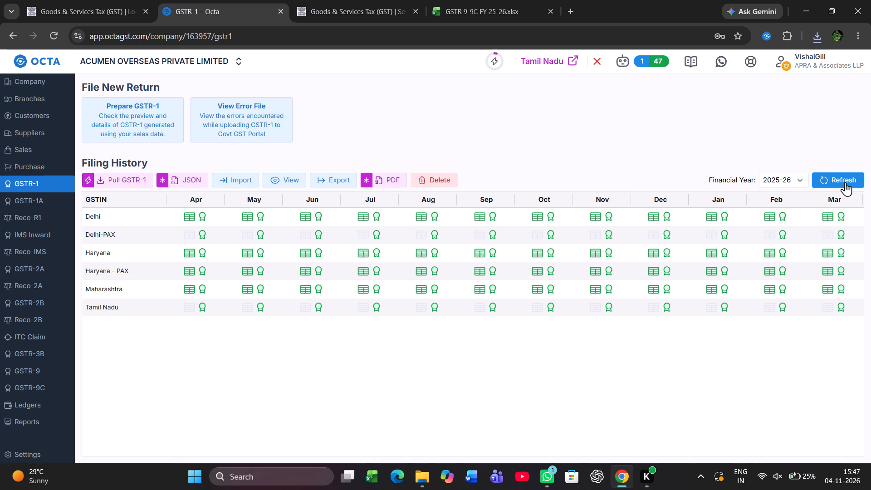
{"action": "left_click", "coordinate": [845, 182]}
{"action": "double_click", "coordinate": [845, 182]}
{"action": "left_click", "coordinate": [845, 182]}
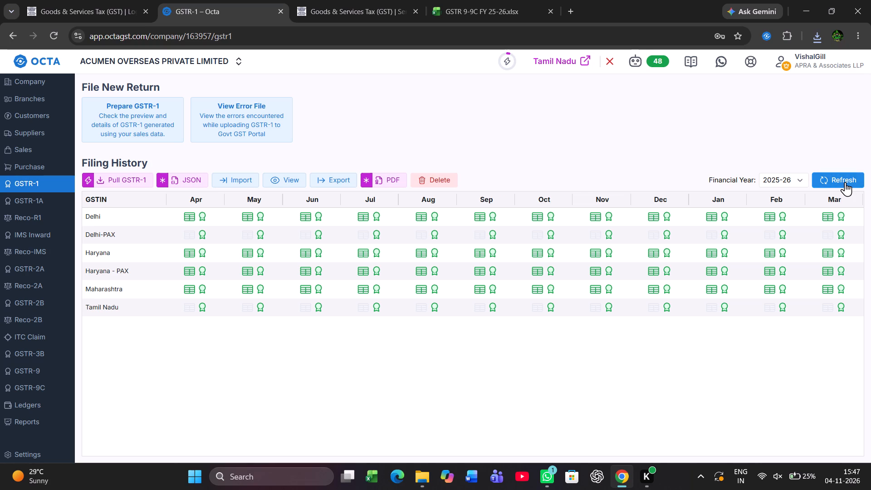
Download the Haryana - PAX GSTR-2A JSON files for all periods of financial year 2025-26.
{"action": "left_click", "coordinate": [33, 264]}
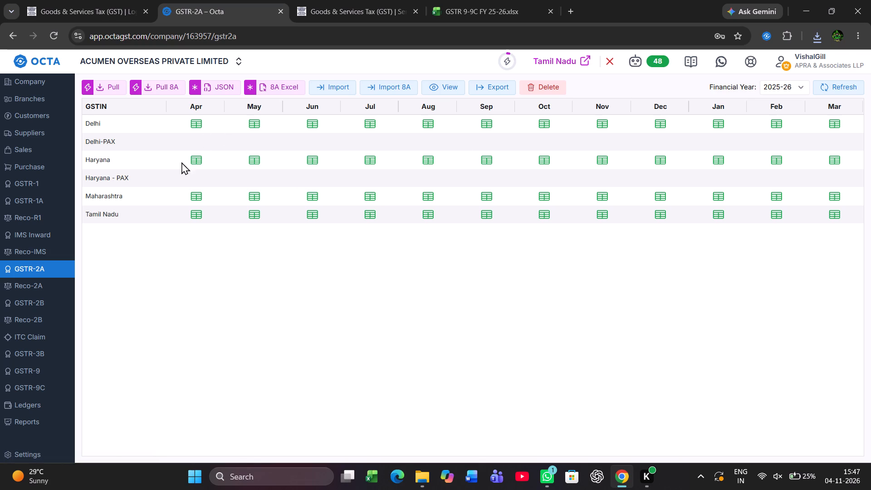
{"action": "left_click", "coordinate": [207, 90]}
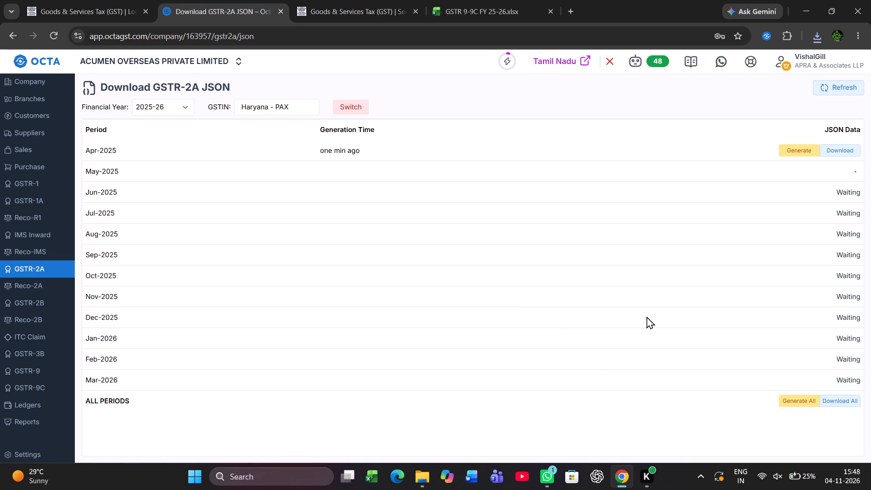
{"action": "left_click", "coordinate": [842, 397]}
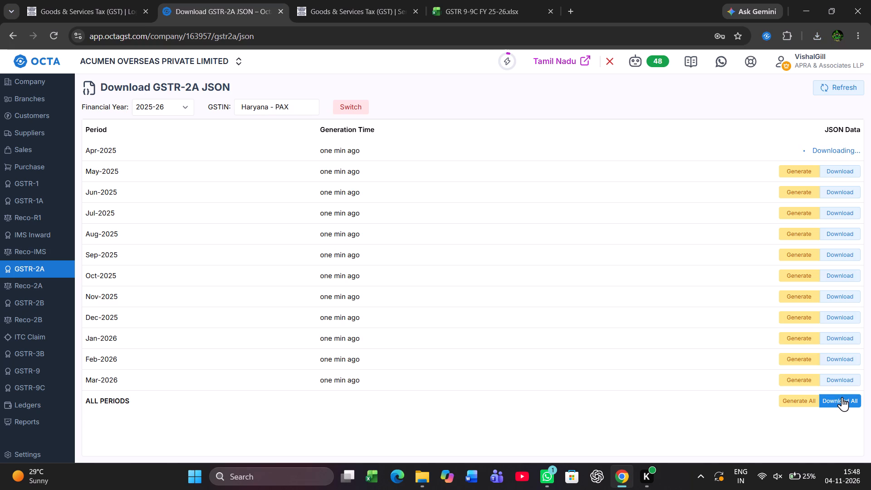
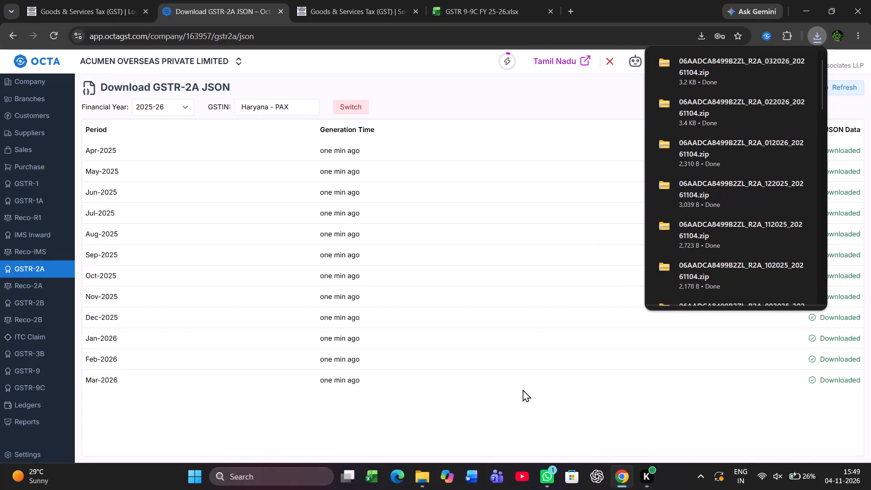
Load the downloaded Haryana - PAX GSTR-2A zip files for April 2025 to March 2026 into a new GSTR-2A data import.
{"action": "left_click", "coordinate": [59, 267]}
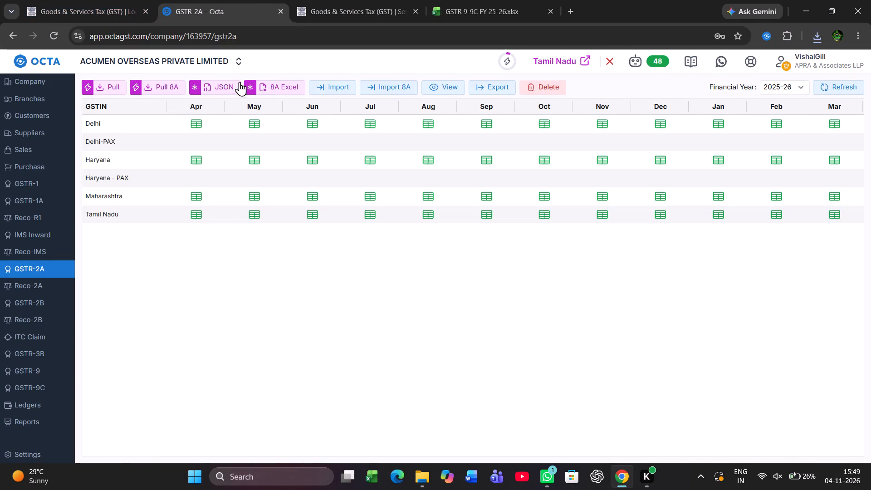
{"action": "left_click", "coordinate": [336, 85]}
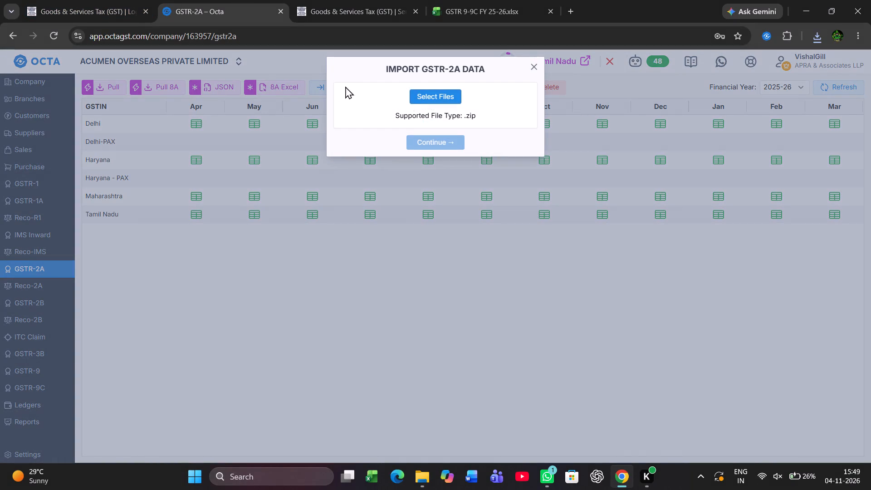
{"action": "left_click", "coordinate": [441, 95]}
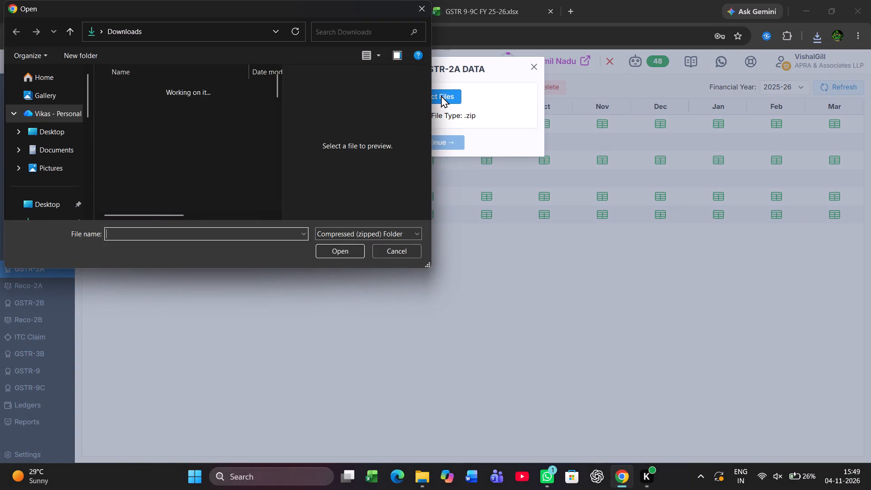
{"action": "left_click", "coordinate": [159, 100]}
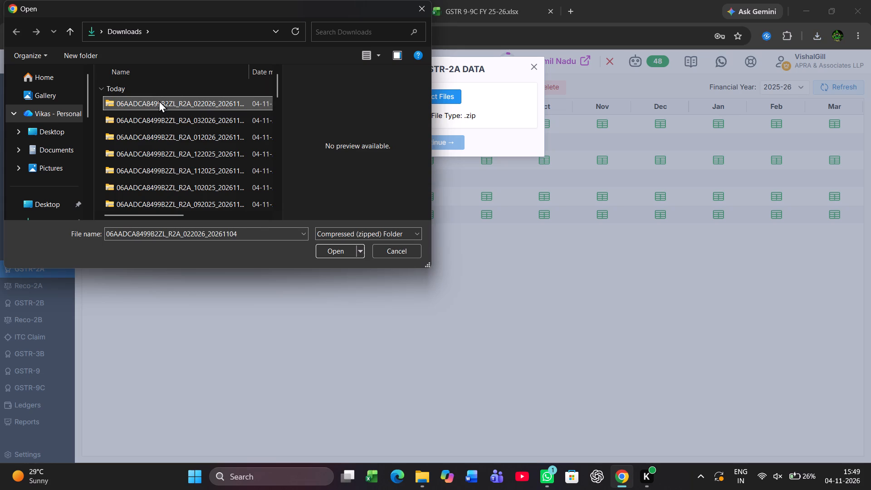
{"action": "key", "text": "shift+Down"}
{"action": "key", "text": "shift+Down"}
{"action": "key", "text": "shift+Down"}
{"action": "key", "text": "shift+Down"}
{"action": "key", "text": "shift+Down"}
{"action": "key", "text": "shift+Down"}
{"action": "key", "text": "shift+Down"}
{"action": "key", "text": "shift+Down"}
{"action": "key", "text": "shift+Down"}
{"action": "key", "text": "shift+Down"}
{"action": "key", "text": "shift+Down"}
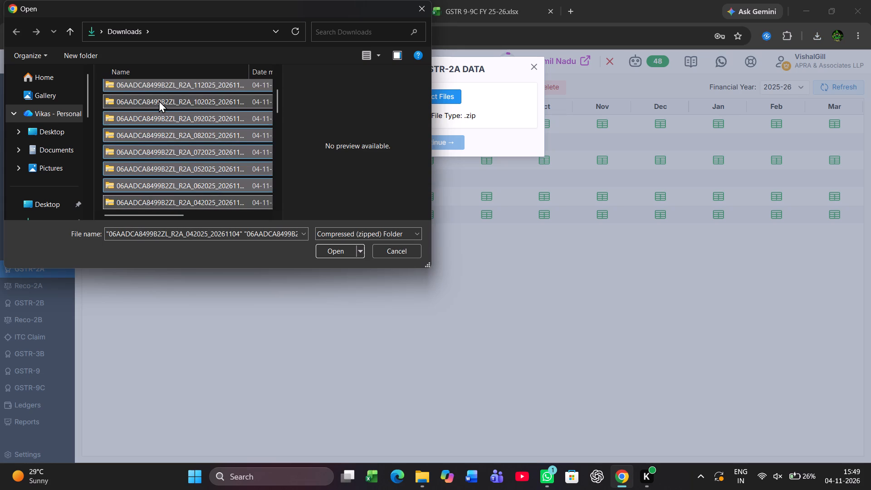
{"action": "key", "text": "shift+Down"}
{"action": "key", "text": "shift+Down"}
{"action": "key", "text": "shift+Down"}
{"action": "key", "text": "shift+Down"}
{"action": "key", "text": "shift+Down"}
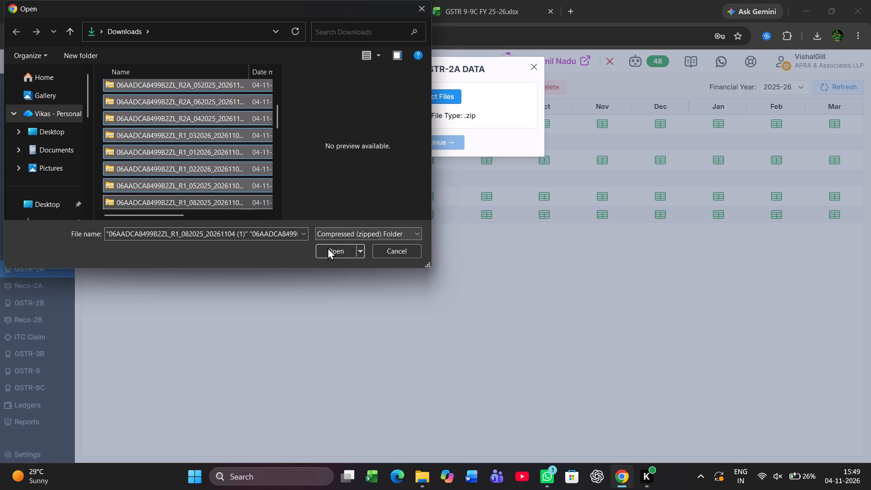
{"action": "left_click", "coordinate": [328, 255]}
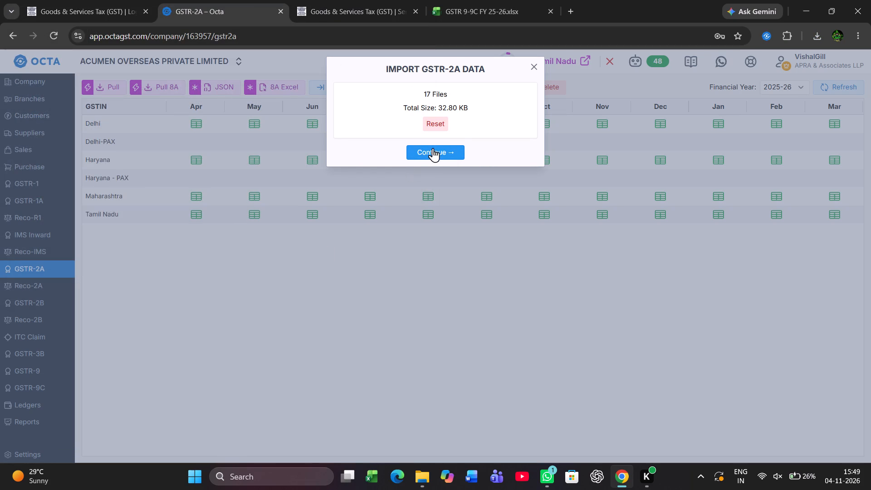
Run the import of the Haryana - PAX GSTR-2A files and refresh the 2025-26 GSTR-2A overview.
{"action": "left_click", "coordinate": [433, 148]}
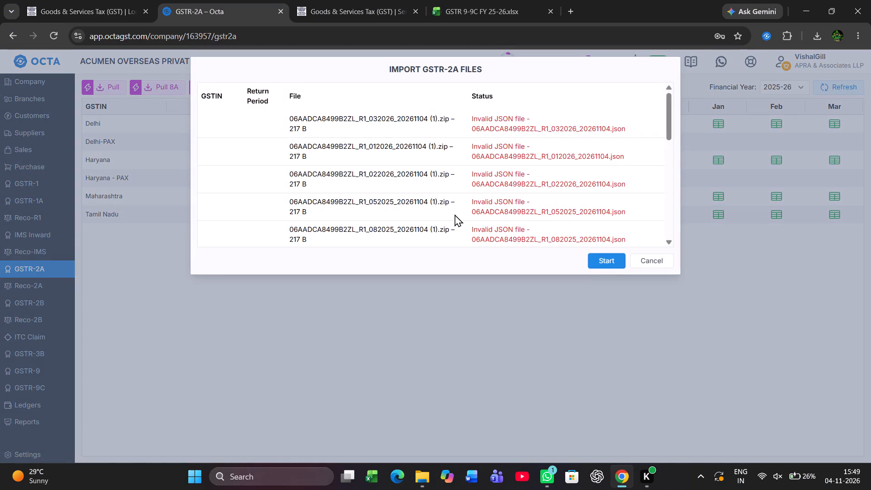
{"action": "scroll", "coordinate": [528, 172], "scroll_direction": "down", "scroll_amount": 2}
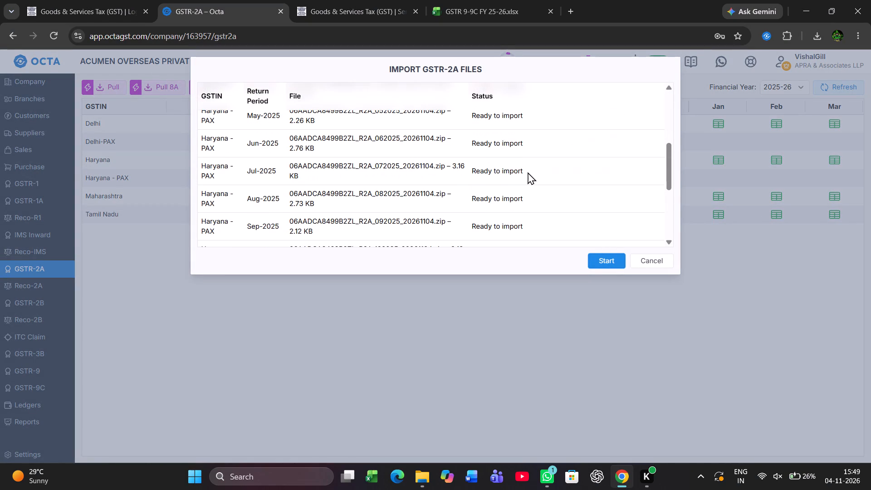
{"action": "left_click", "coordinate": [618, 262]}
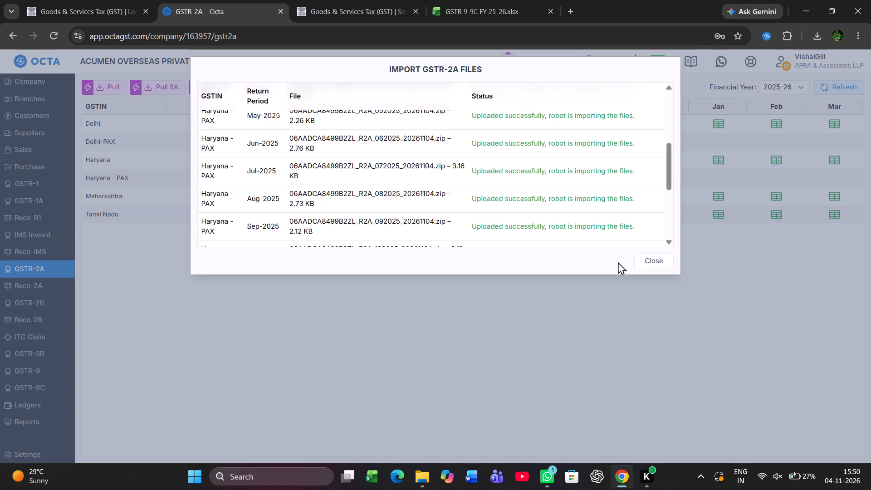
{"action": "left_click", "coordinate": [654, 263]}
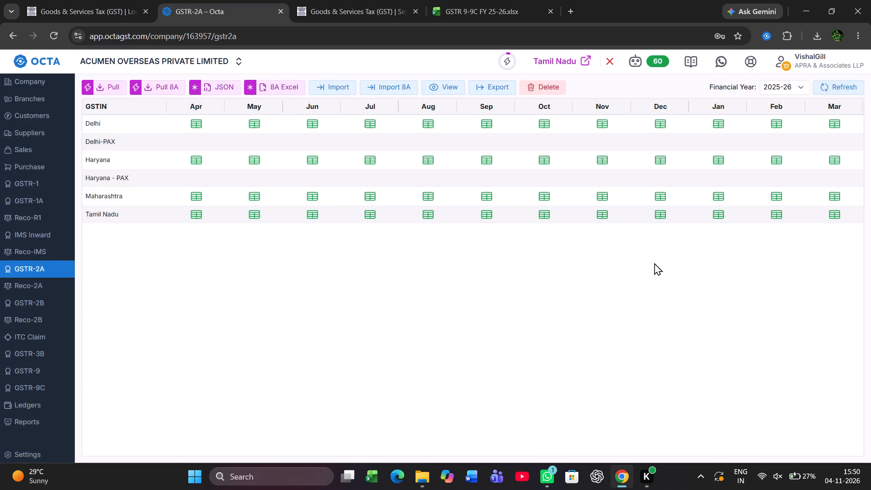
{"action": "left_click", "coordinate": [852, 92]}
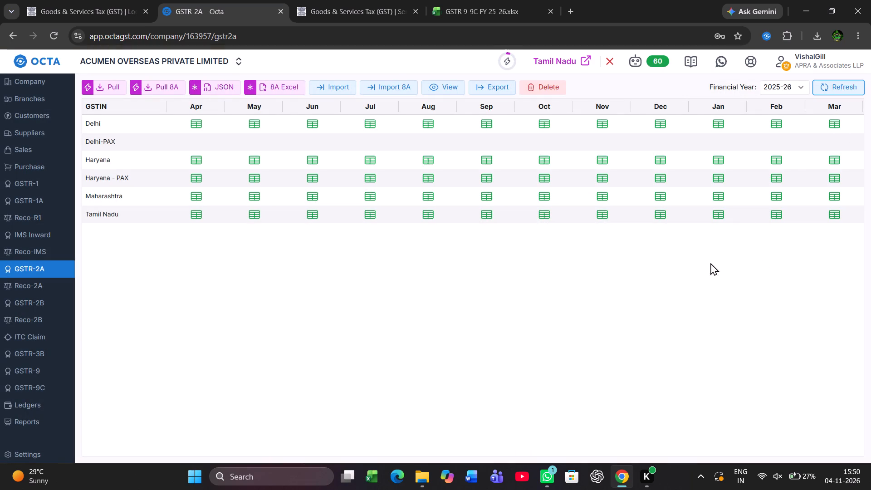
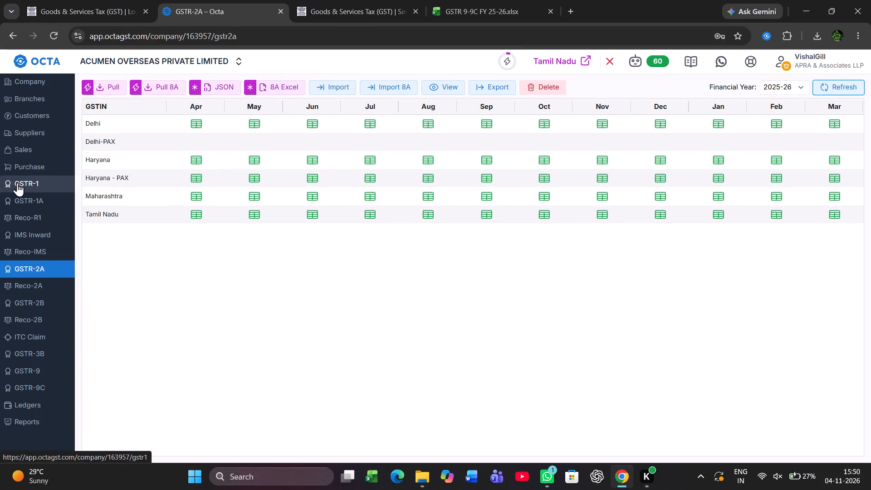
Check the GSTR-1 filing overview and look through the ACUMEN OVERSEAS PVT LTD state folders, including the files in DELHI 3ZI.
{"action": "left_click", "coordinate": [29, 183]}
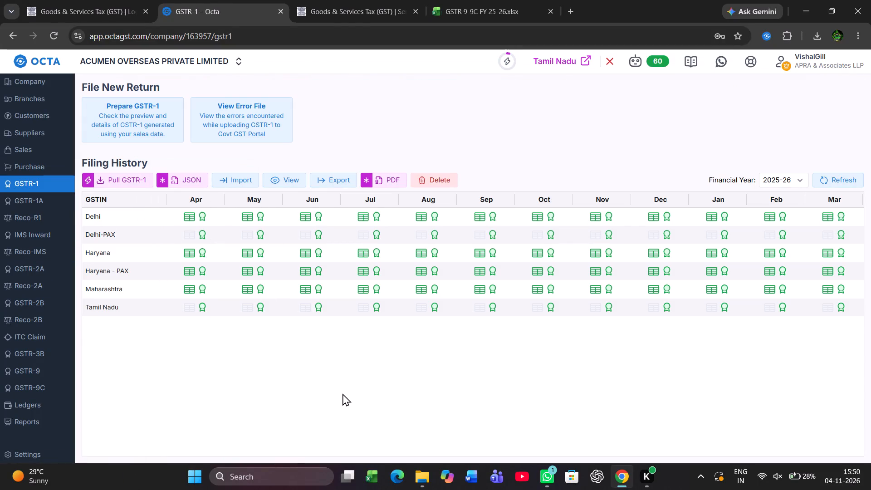
{"action": "key", "text": "alt+Tab"}
{"action": "key", "text": "alt+Tab"}
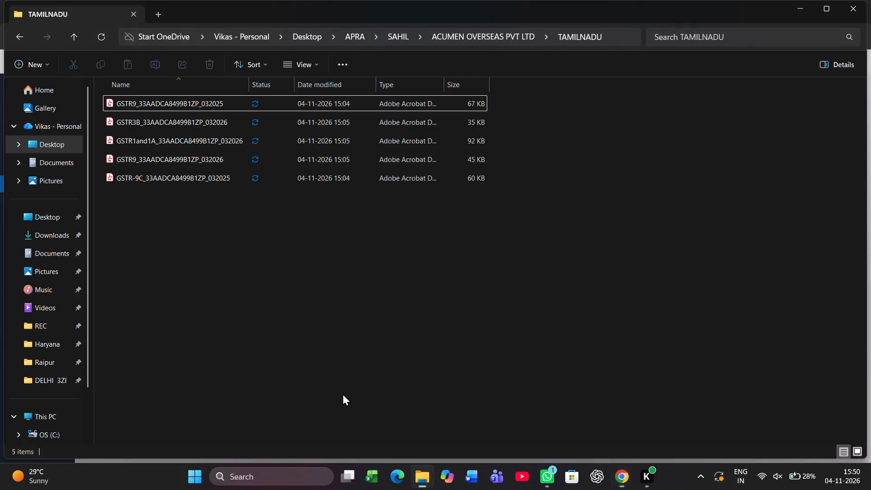
{"action": "key", "text": "BackSpace"}
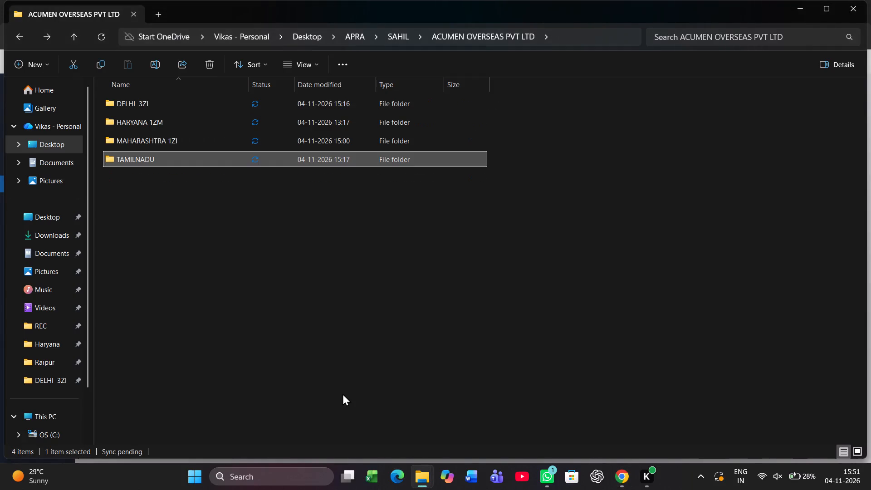
{"action": "key", "text": "Up"}
{"action": "key", "text": "Up"}
{"action": "key", "text": "Up"}
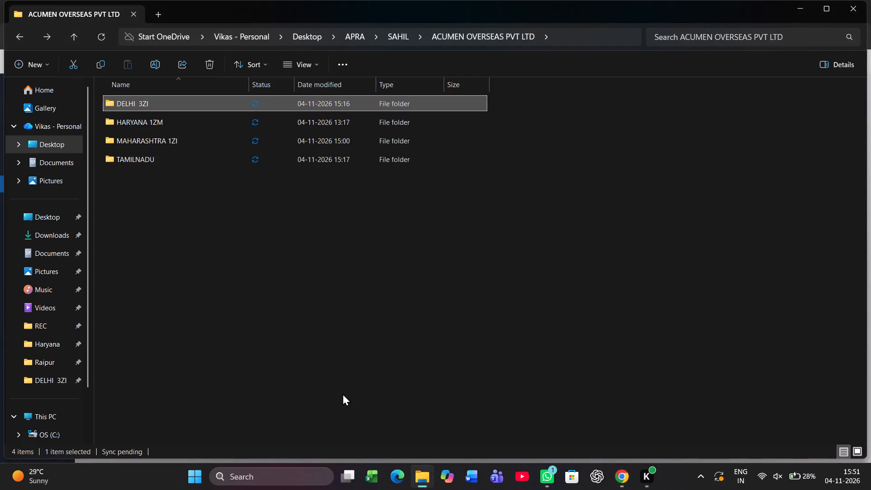
{"action": "key", "text": "Return"}
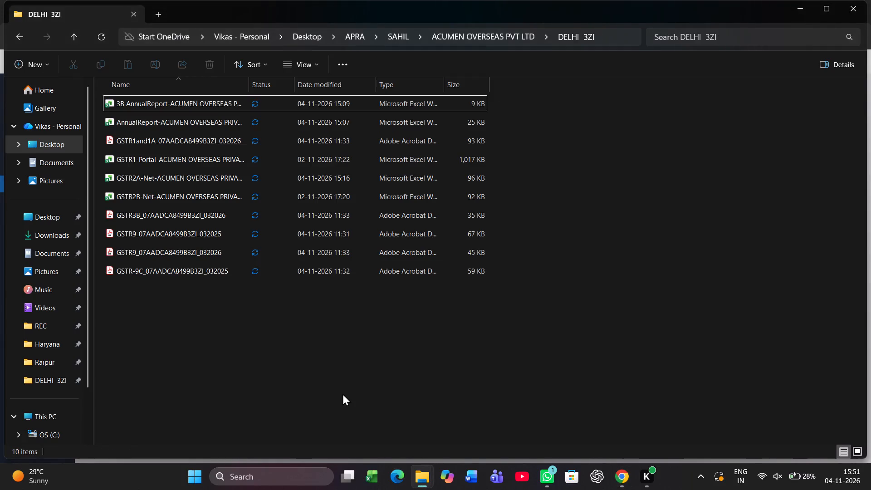
{"action": "key", "text": "BackSpace"}
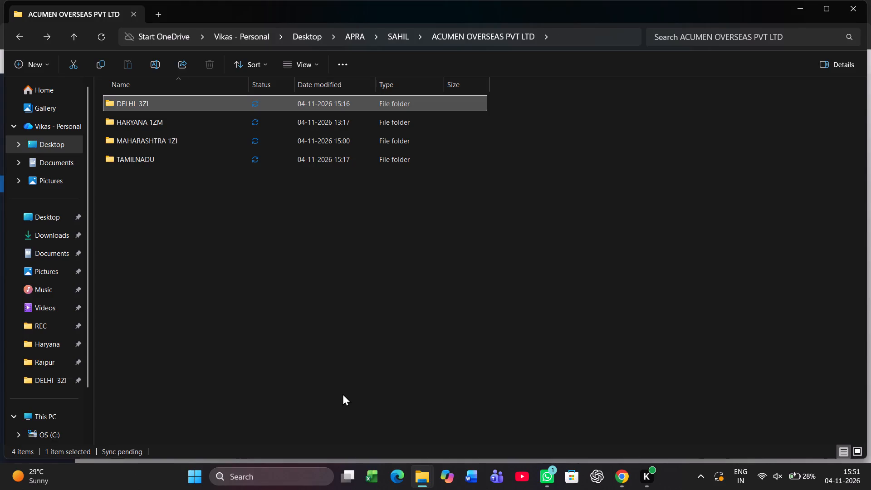
{"action": "key", "text": "BackSpace"}
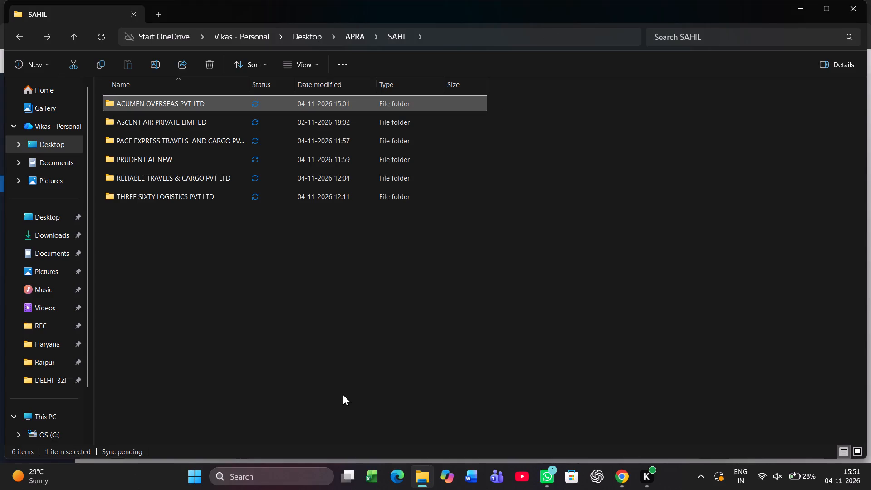
{"action": "key", "text": "Return"}
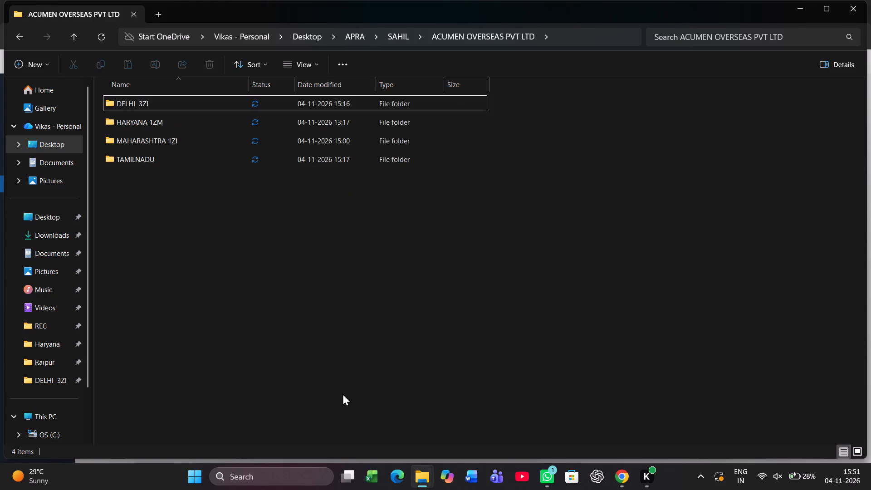
{"action": "key", "text": "Down"}
{"action": "key", "text": "Down"}
{"action": "key", "text": "Down"}
Review the 2025-26 GSTR-1, GSTR-2A, GSTR-2B and GSTR-3B overviews in Octa for missing data by state.
{"action": "key", "text": "alt+Tab"}
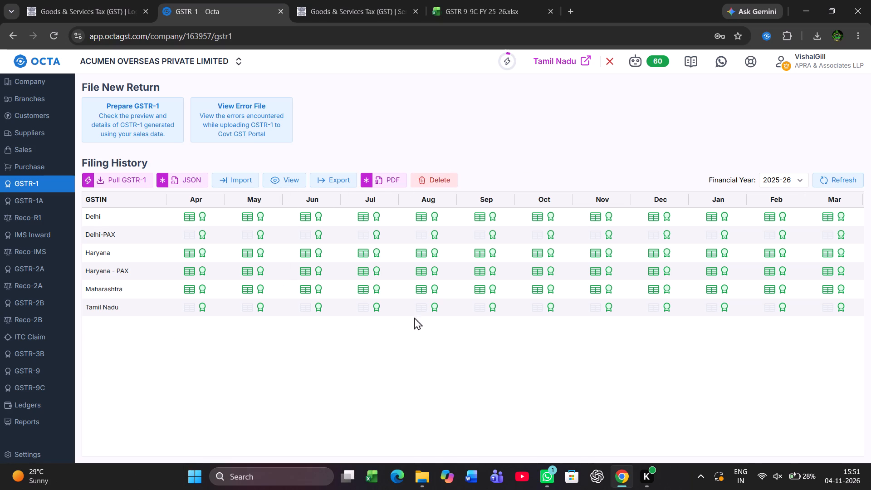
{"action": "scroll", "coordinate": [245, 319], "scroll_direction": "down", "scroll_amount": 1}
{"action": "left_click", "coordinate": [184, 177]}
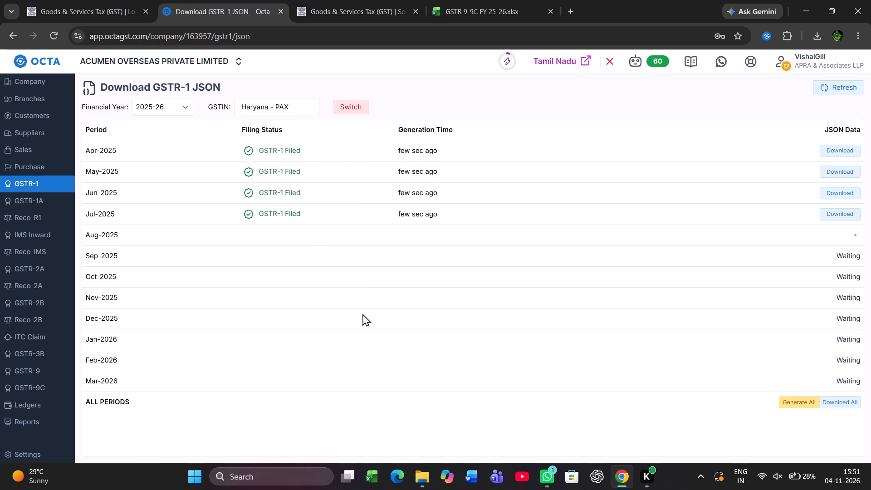
{"action": "left_click", "coordinate": [33, 184]}
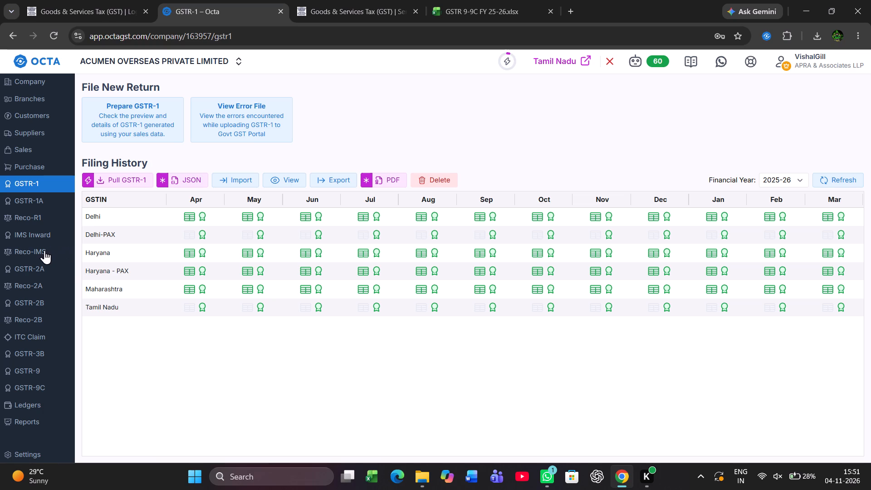
{"action": "left_click", "coordinate": [40, 265]}
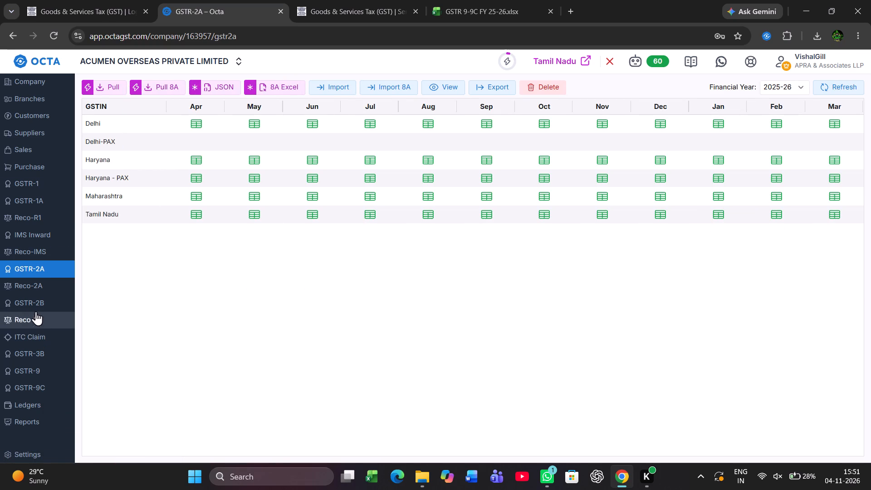
{"action": "left_click", "coordinate": [45, 300]}
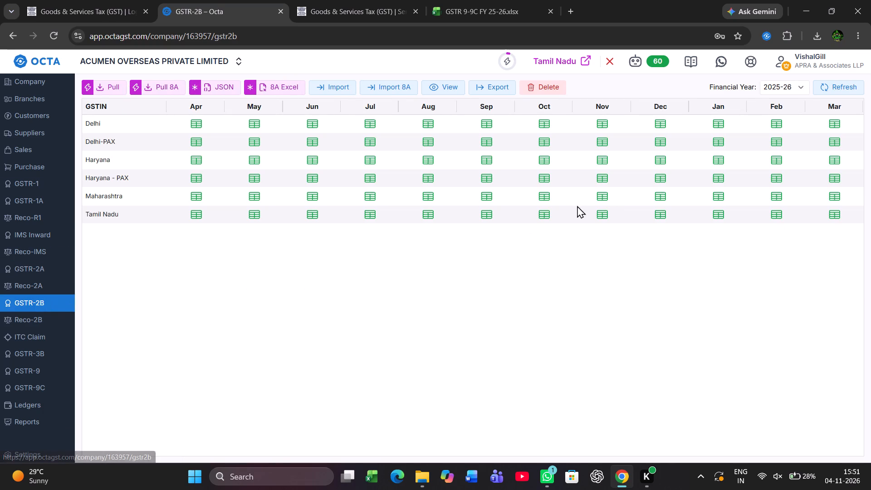
{"action": "left_click", "coordinate": [33, 358]}
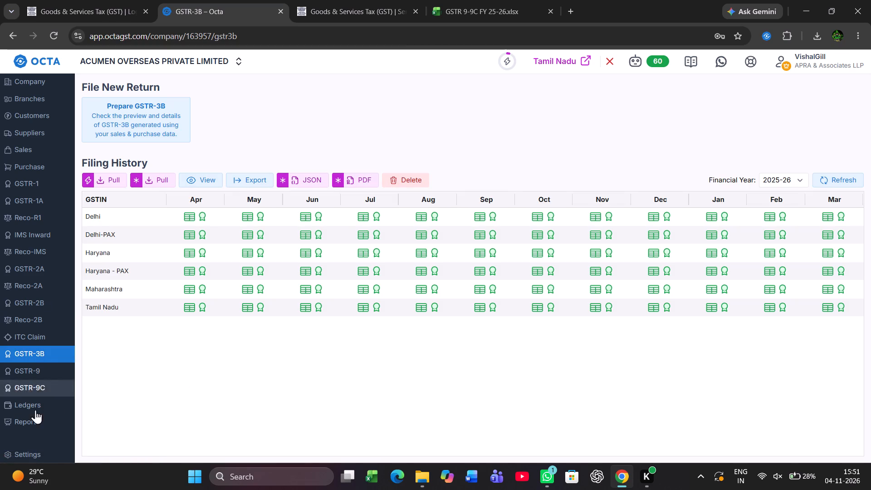
{"action": "left_click", "coordinate": [38, 176]}
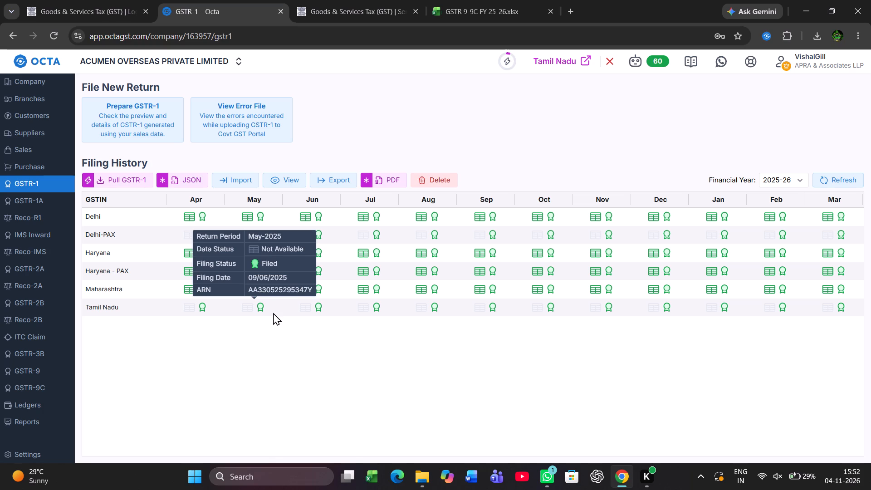
Create folders named DELHI PAX and HARYANA PAX inside the ACUMEN OVERSEAS PVT LTD folder.
{"action": "key", "text": "alt+Tab"}
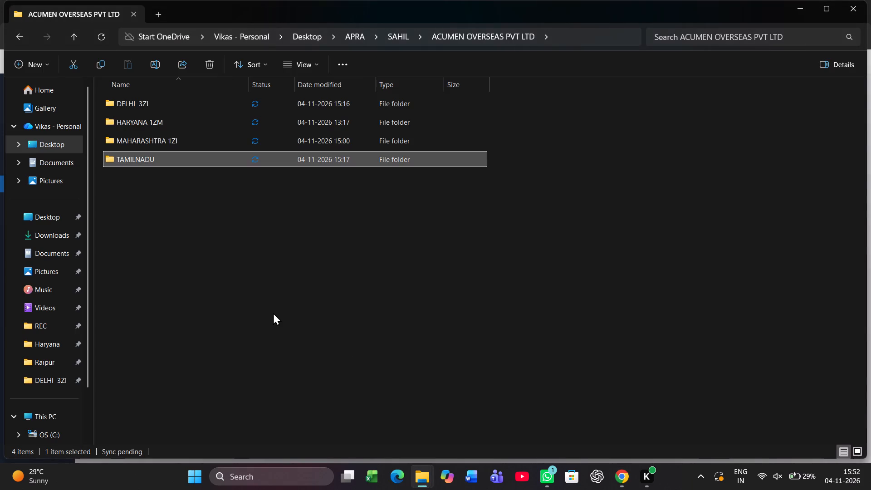
{"action": "key", "text": "ctrl+shift+n"}
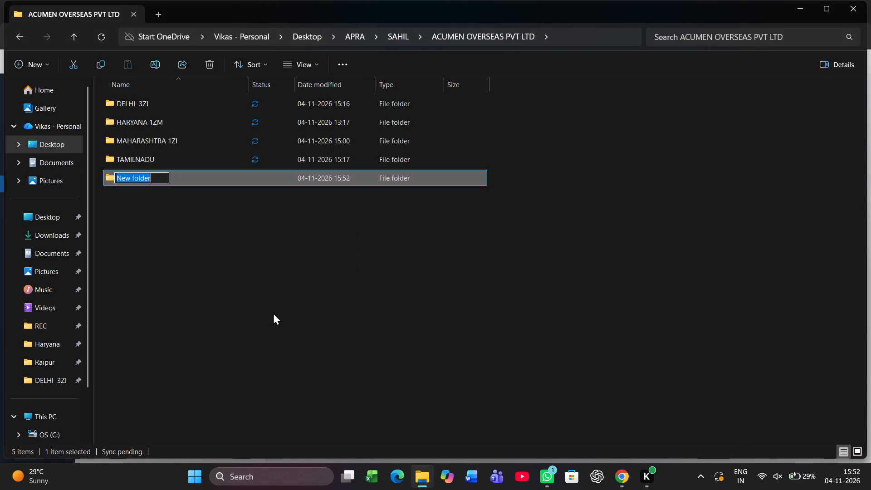
{"action": "type", "text": "DELHI PAX"}
{"action": "key", "text": "Return"}
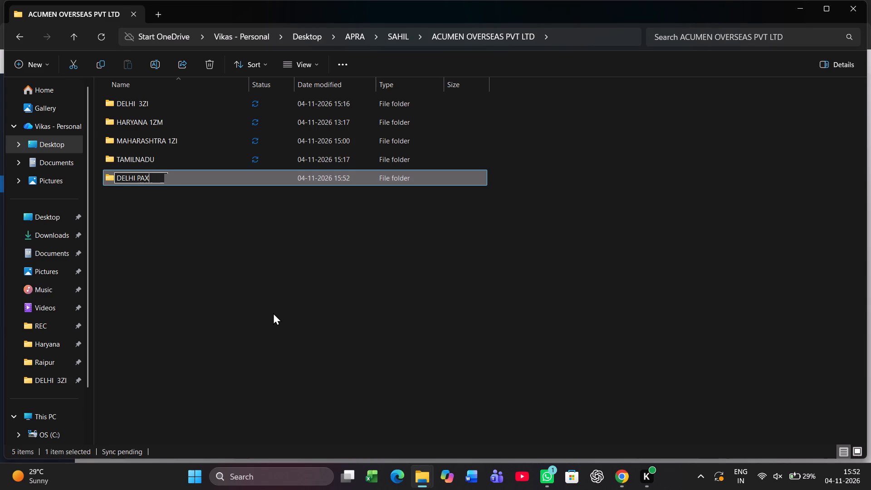
{"action": "key", "text": "ctrl+shift+n"}
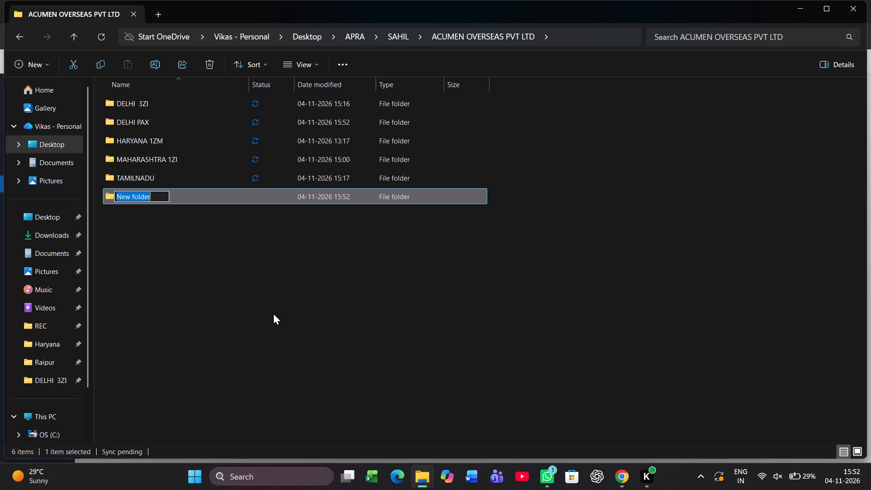
{"action": "type", "text": "HARYANA"}
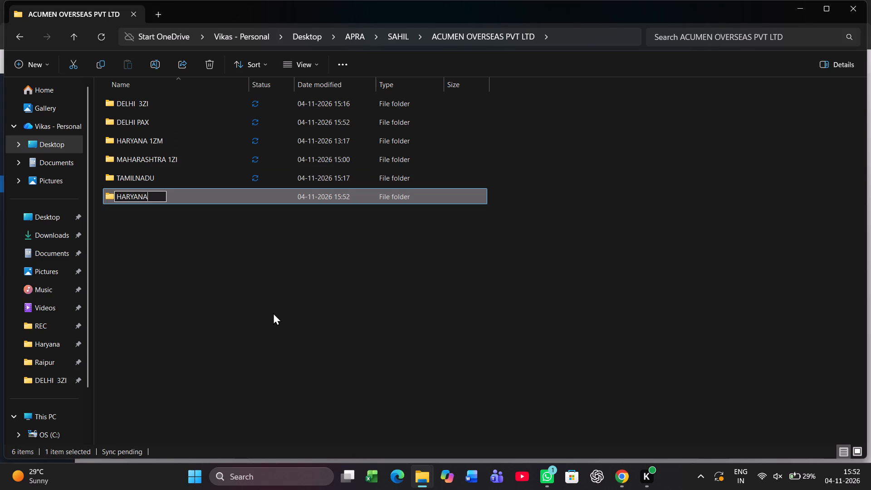
{"action": "key", "text": "space"}
{"action": "type", "text": "PAX"}
{"action": "key", "text": "Return"}
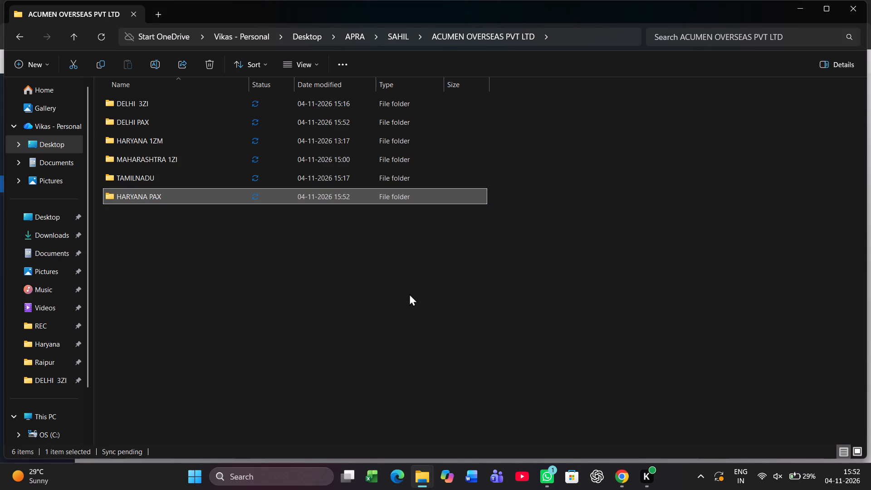
Open the TAMILNADU folder to check which return files it holds.
{"action": "key", "text": "Up"}
{"action": "key", "text": "Up"}
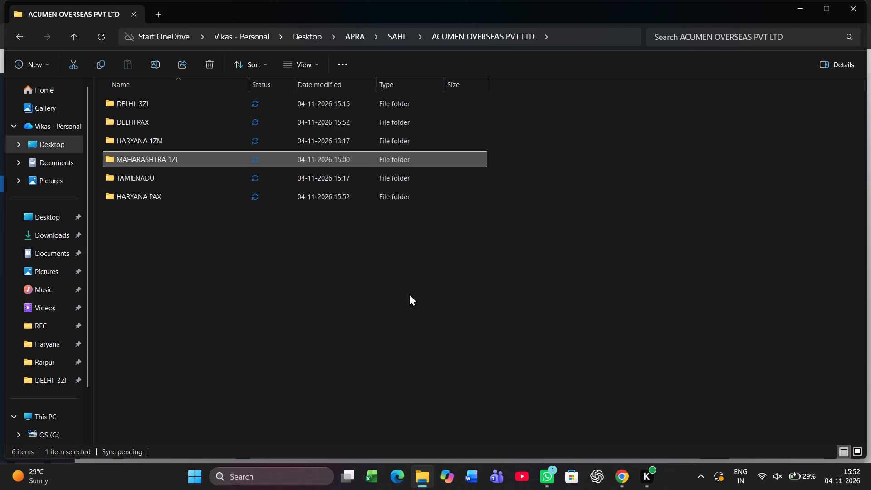
{"action": "key", "text": "Up"}
{"action": "key", "text": "Up"}
{"action": "key", "text": "Down"}
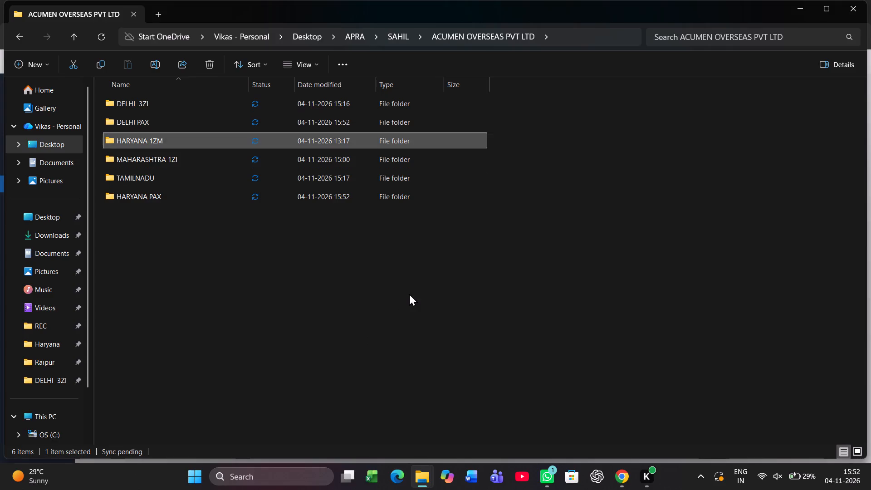
{"action": "key", "text": "Down"}
{"action": "key", "text": "Down"}
{"action": "key", "text": "Return"}
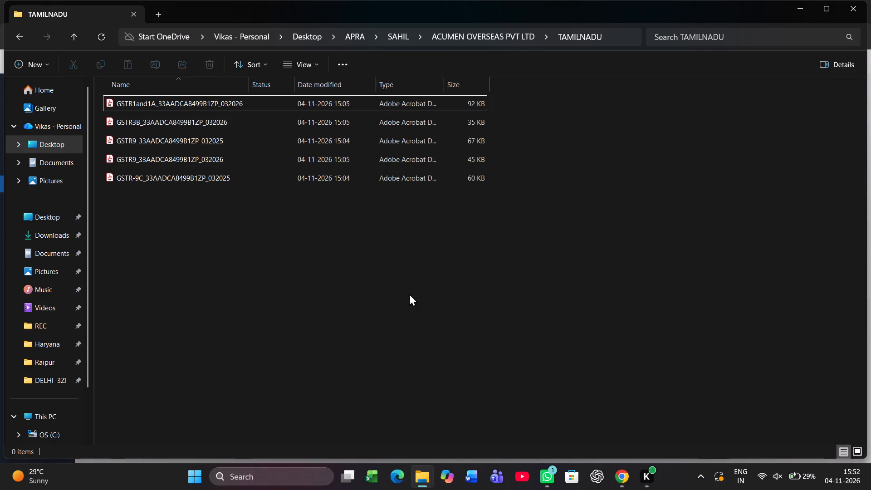
Switch the government portal login from Haryana - PAX to Tamil Nadu and reload the 2025-26 GSTR-1 JSON download page.
{"action": "key", "text": "alt+Tab"}
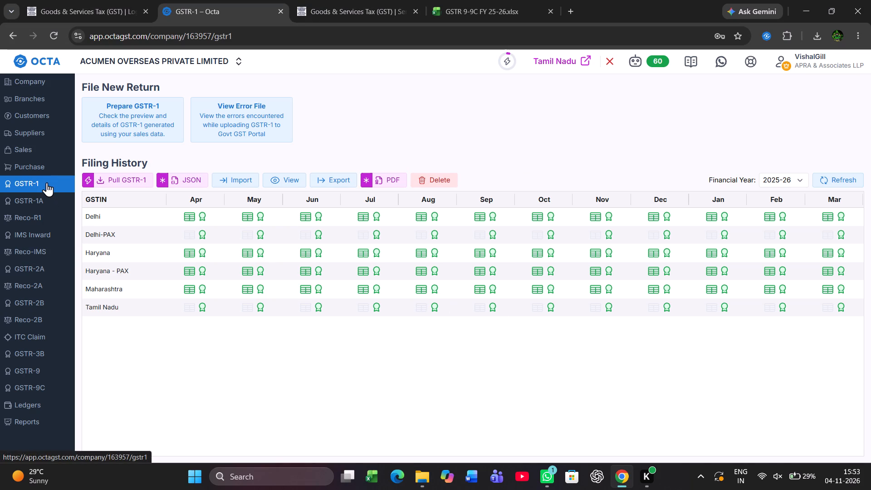
{"action": "left_click", "coordinate": [185, 178]}
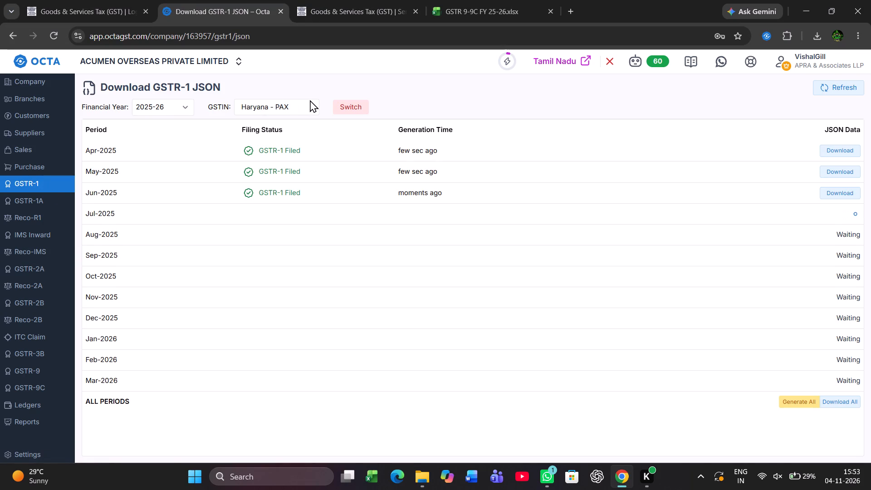
{"action": "left_click", "coordinate": [343, 105]}
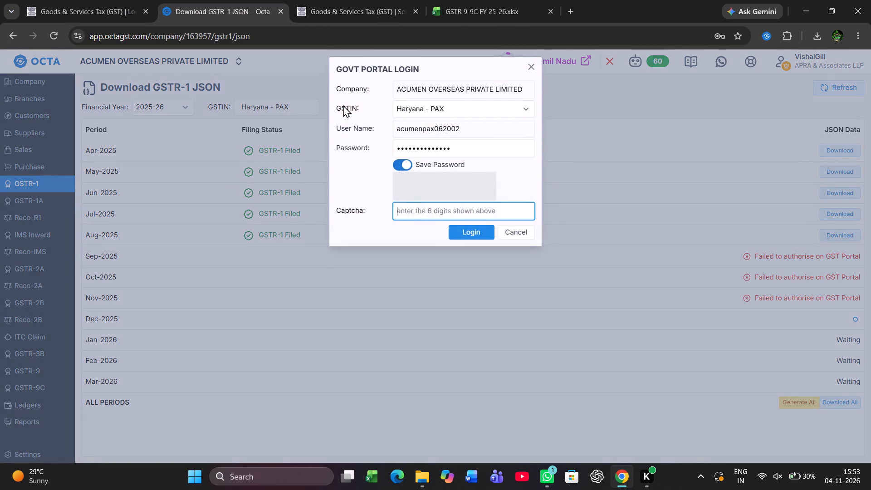
{"action": "left_click", "coordinate": [523, 110]}
{"action": "left_click", "coordinate": [441, 197]}
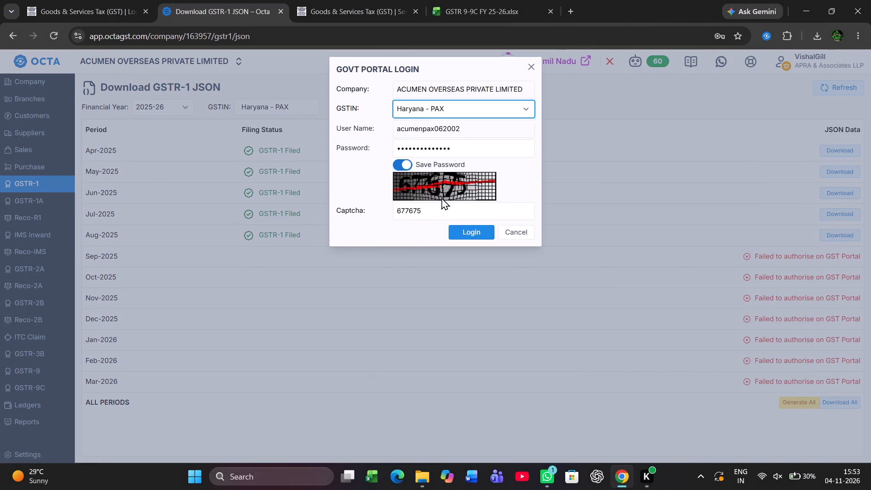
{"action": "key", "text": "Return"}
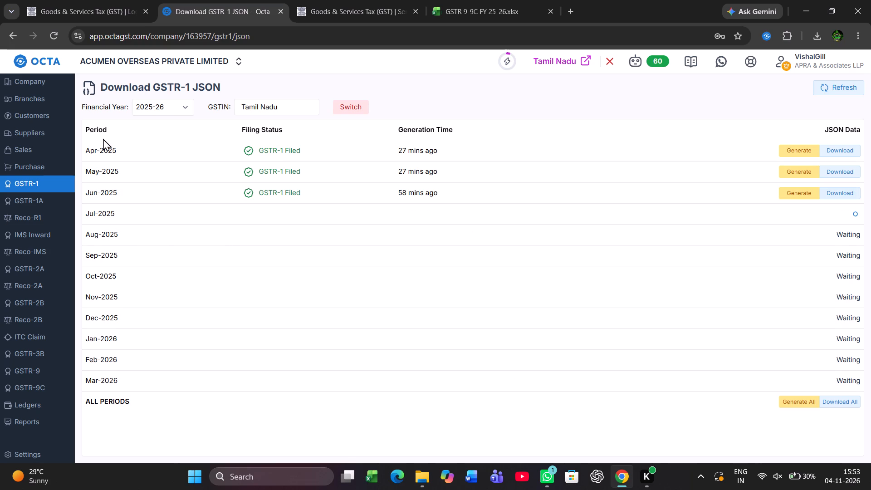
{"action": "left_click", "coordinate": [26, 182]}
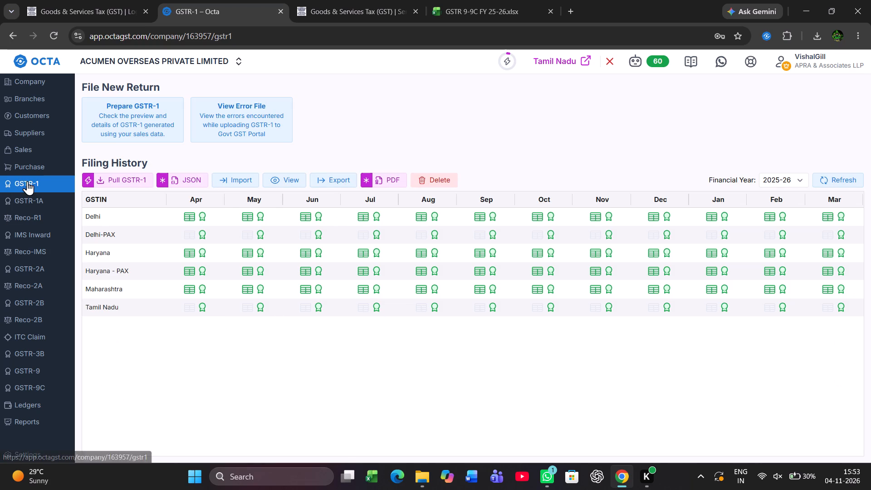
{"action": "left_click", "coordinate": [183, 181]}
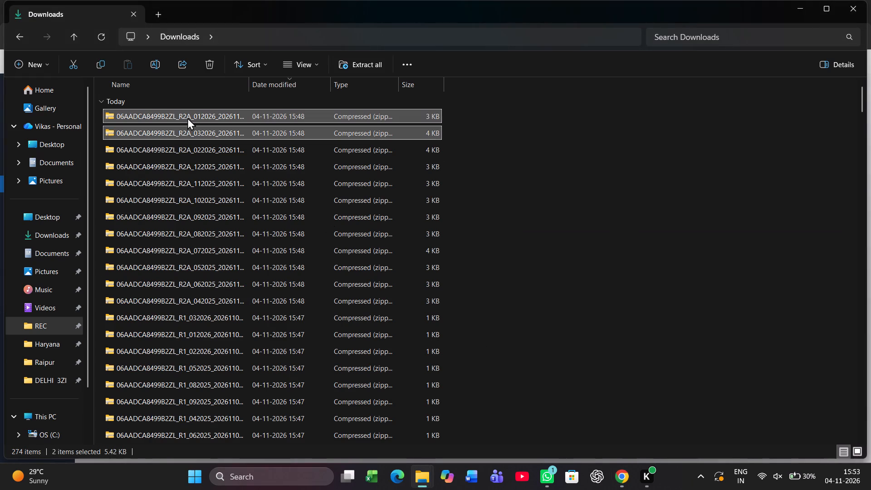
{"action": "key", "text": "shift+Down"}
{"action": "key", "text": "shift+Down"}
{"action": "key", "text": "shift+Down"}
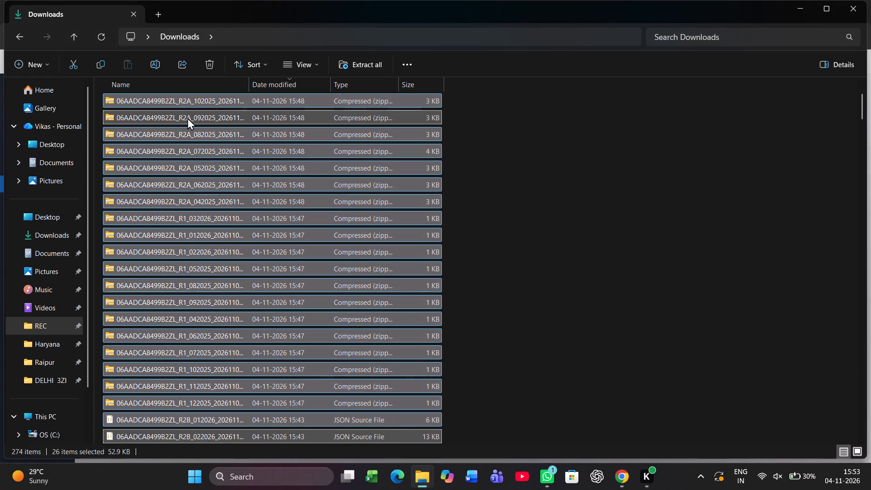
{"action": "key", "text": "shift+Down"}
{"action": "key", "text": "shift+Down"}
{"action": "key", "text": "shift+Down"}
{"action": "key", "text": "shift+Down"}
{"action": "key", "text": "shift+Down"}
{"action": "key", "text": "shift+Down"}
{"action": "key", "text": "shift+Down"}
{"action": "key", "text": "shift+Down"}
{"action": "key", "text": "shift+Down"}
{"action": "key", "text": "shift+Down"}
{"action": "key", "text": "shift+Down"}
{"action": "key", "text": "shift+Down"}
{"action": "key", "text": "shift+Down"}
{"action": "key", "text": "shift+Down"}
{"action": "key", "text": "shift+Down"}
{"action": "key", "text": "shift+Down"}
{"action": "key", "text": "shift+Down"}
{"action": "key", "text": "shift+Down"}
{"action": "key", "text": "shift+Down"}
{"action": "key", "text": "shift+Down"}
{"action": "key", "text": "shift+Down"}
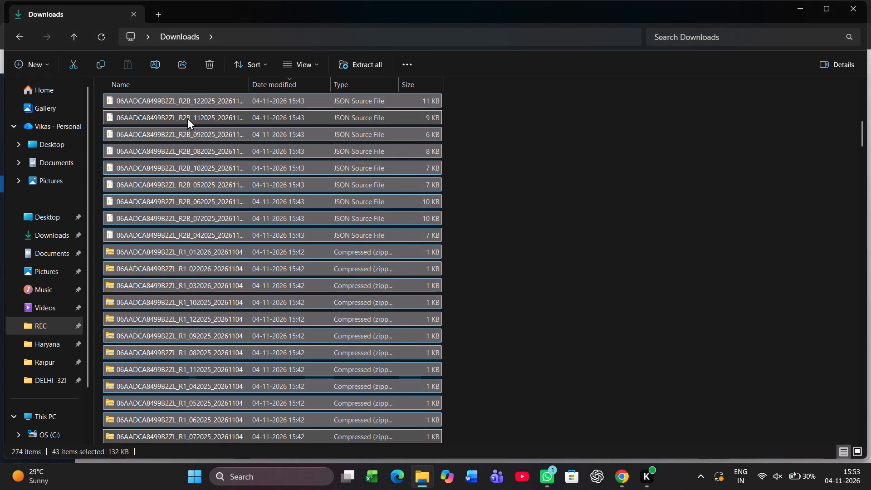
{"action": "key", "text": "shift+Down"}
{"action": "key", "text": "shift+Down"}
{"action": "key", "text": "shift+Down"}
{"action": "key", "text": "shift+Down"}
{"action": "key", "text": "shift+Down"}
{"action": "key", "text": "shift+Down"}
{"action": "key", "text": "shift+Down"}
{"action": "key", "text": "shift+Down"}
{"action": "key", "text": "shift+Down"}
{"action": "key", "text": "shift+Down"}
{"action": "key", "text": "shift+Down"}
{"action": "key", "text": "shift+Down"}
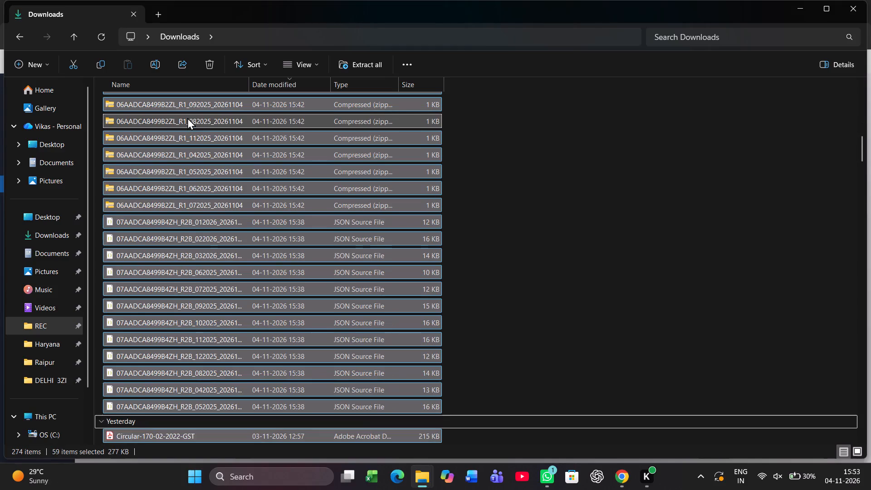
{"action": "key", "text": "shift+Up"}
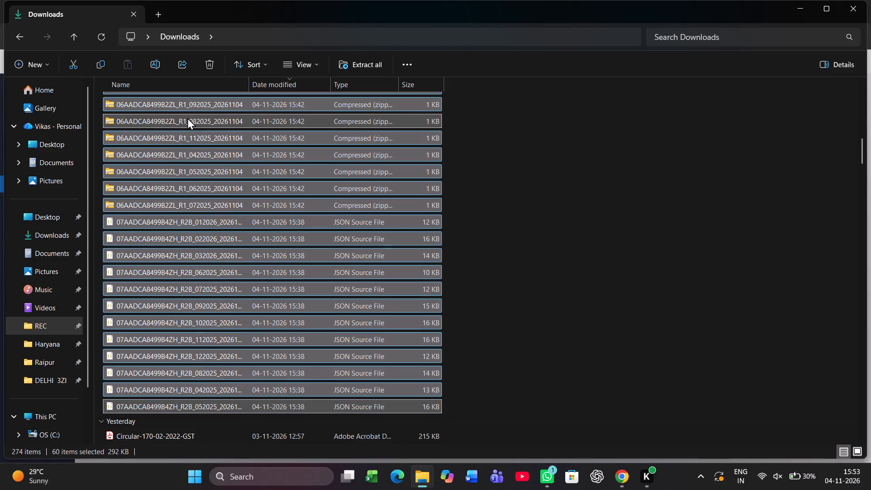
{"action": "key", "text": "Delete"}
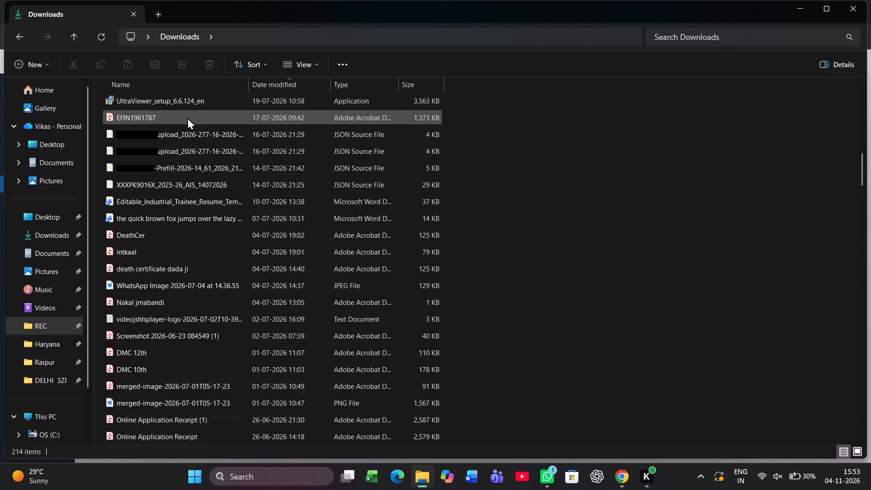
{"action": "key", "text": "Up"}
{"action": "key", "text": "Up"}
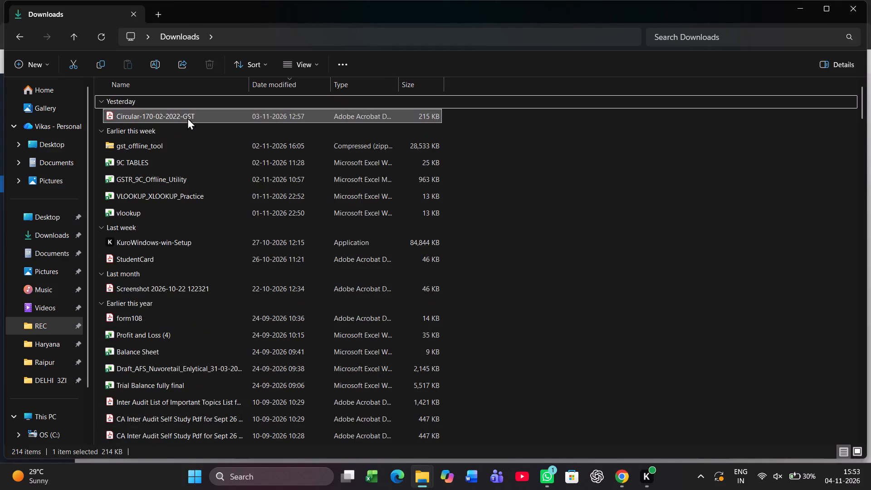
Return to Octa in Chrome and refresh the generation status of Tamil Nadu's 2025-26 GSTR-1 JSON files.
{"action": "key", "text": "alt+Tab"}
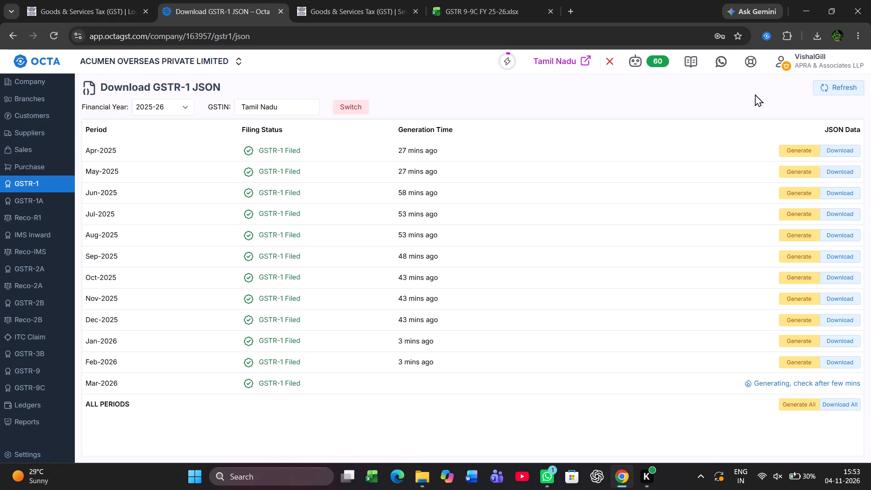
{"action": "left_click", "coordinate": [856, 85]}
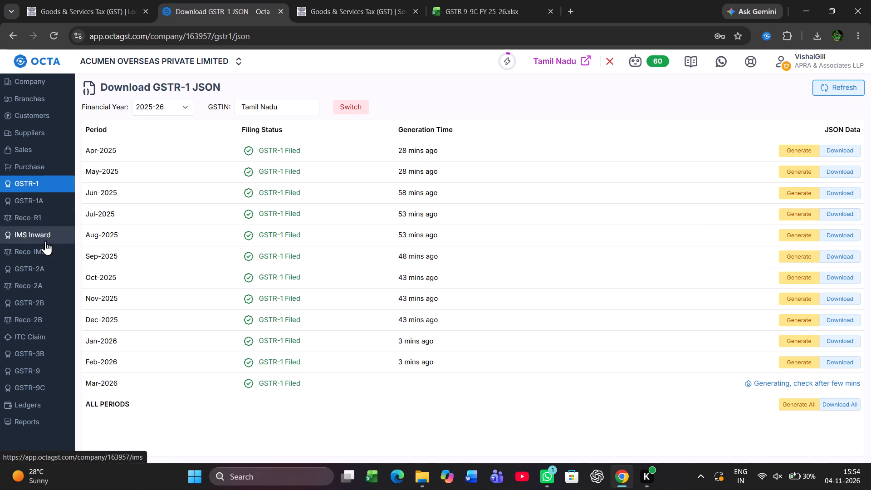
Review the 2025-26 GSTR-2A, GSTR-2B, GSTR-3B and GSTR-1 overviews for registrations with missing data.
{"action": "left_click", "coordinate": [41, 268]}
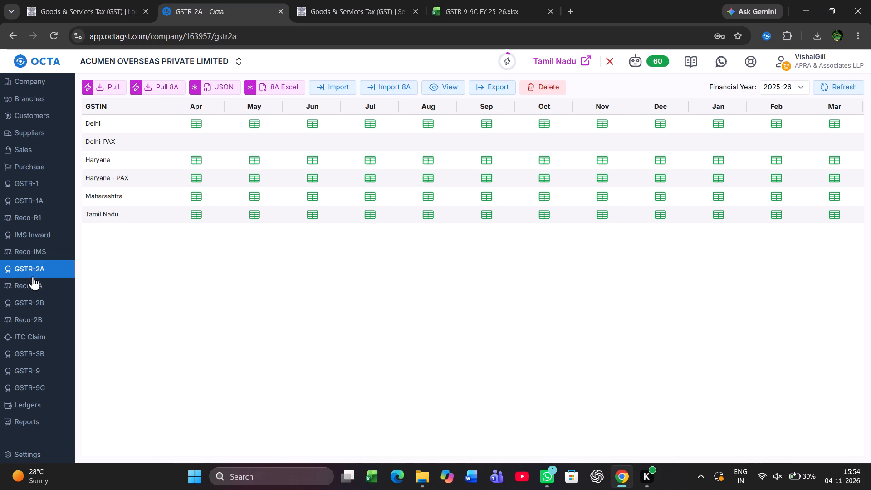
{"action": "left_click", "coordinate": [37, 300]}
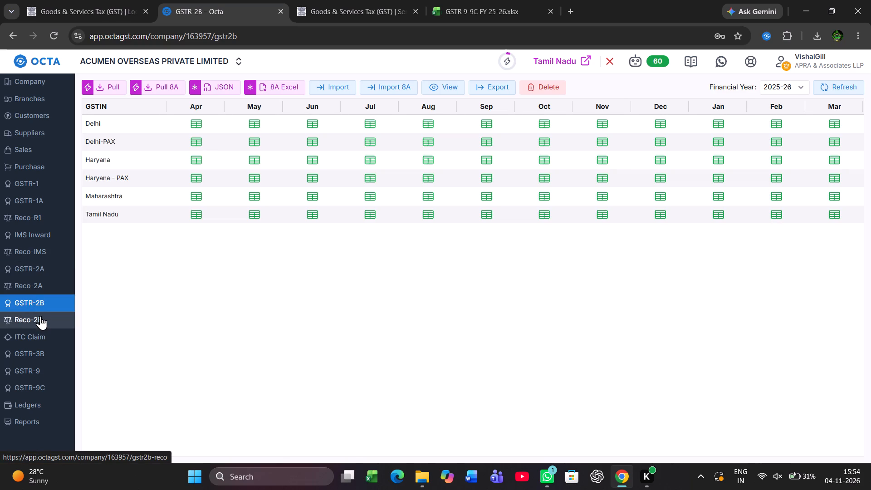
{"action": "left_click", "coordinate": [39, 354]}
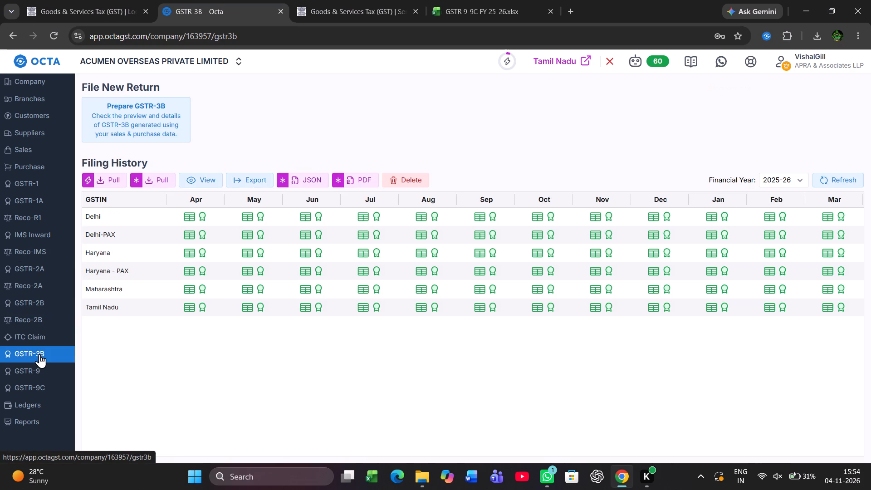
{"action": "left_click", "coordinate": [42, 186]}
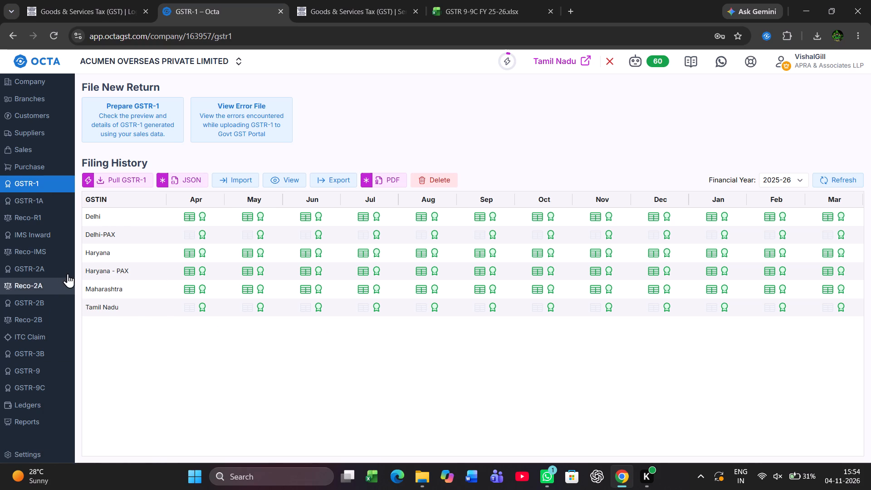
{"action": "left_click", "coordinate": [58, 268]}
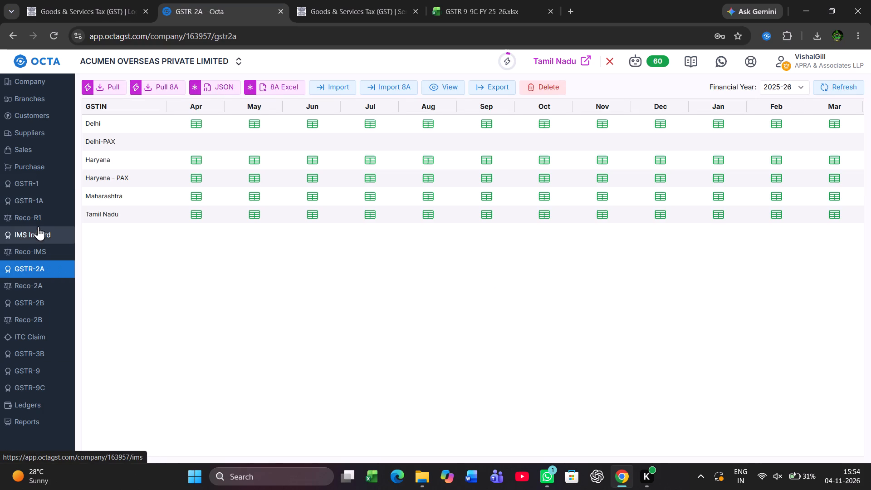
{"action": "left_click", "coordinate": [34, 294]}
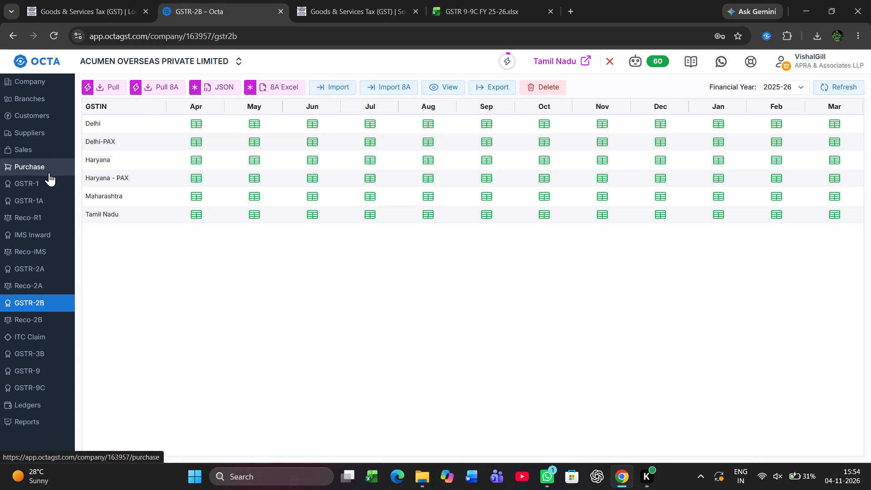
{"action": "left_click", "coordinate": [48, 178]}
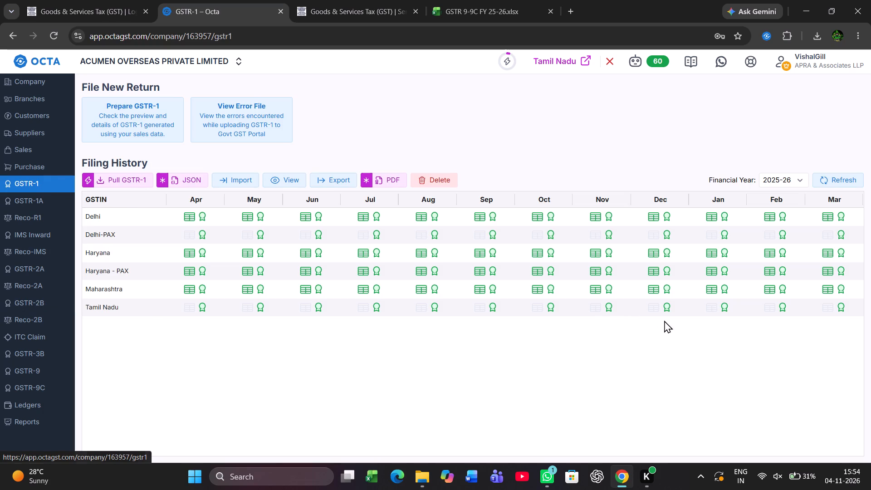
{"action": "left_click", "coordinate": [194, 173]}
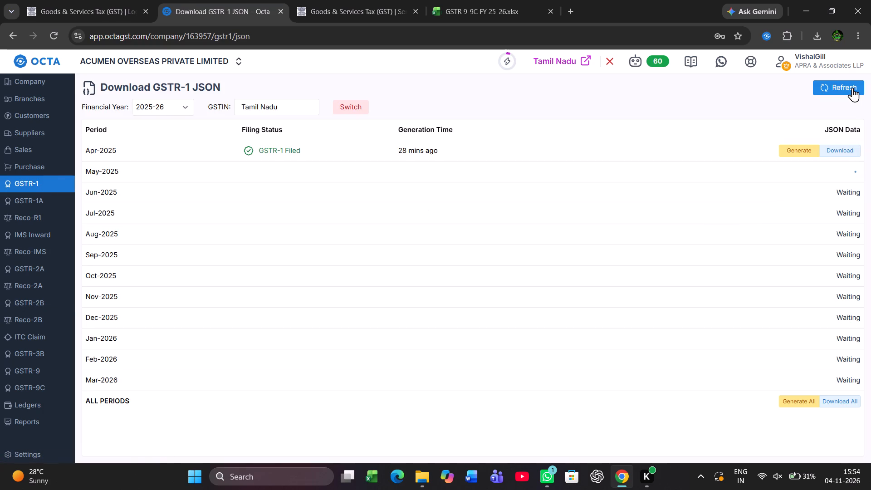
{"action": "left_click", "coordinate": [852, 88]}
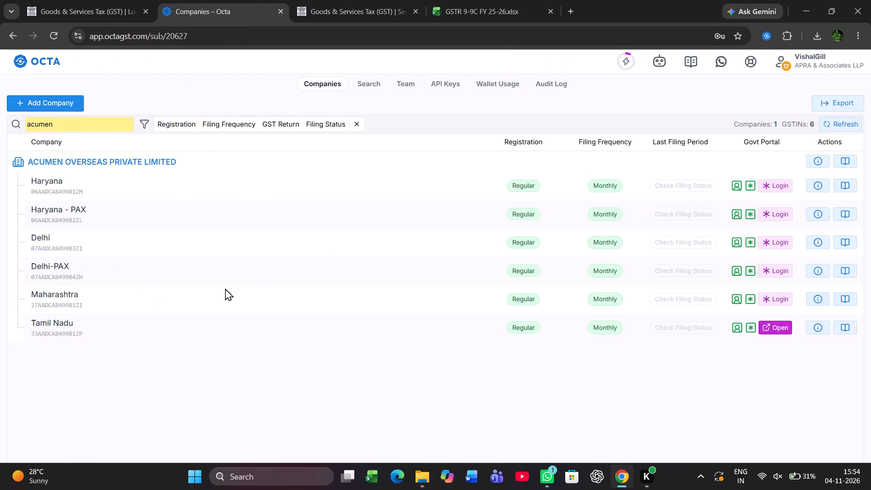
{"action": "left_click", "coordinate": [842, 273]}
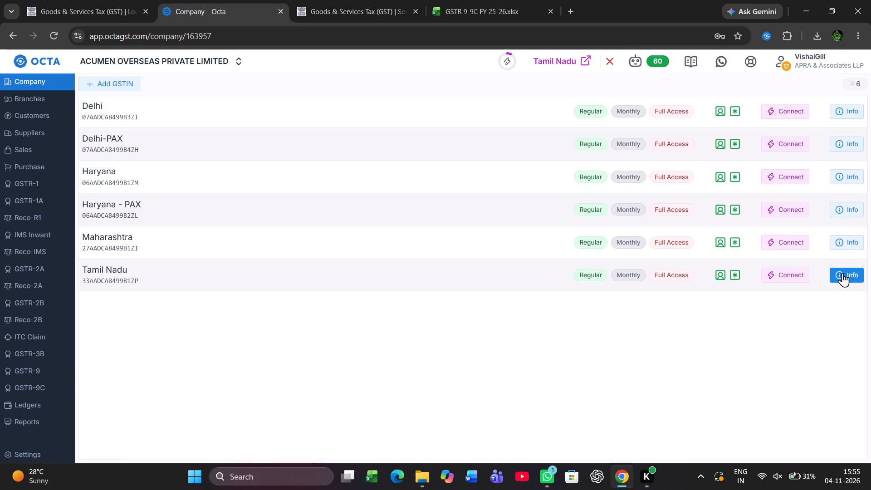
{"action": "left_click", "coordinate": [546, 51]}
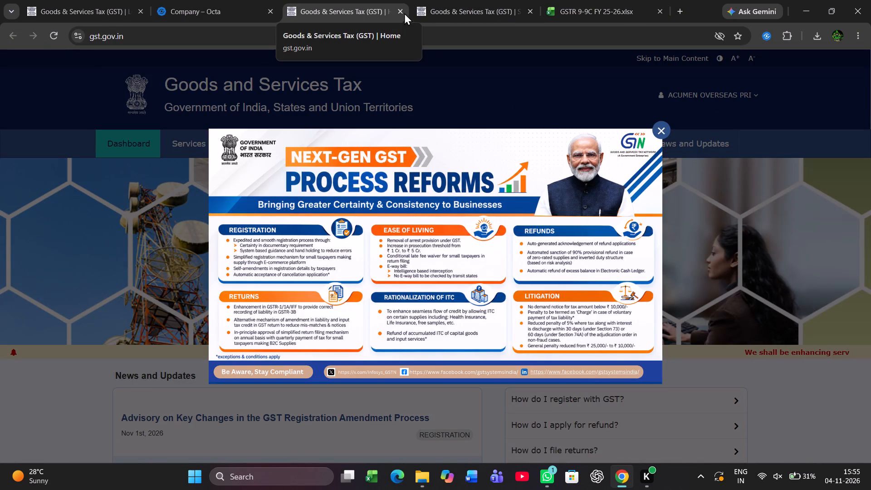
{"action": "left_click", "coordinate": [438, 8]}
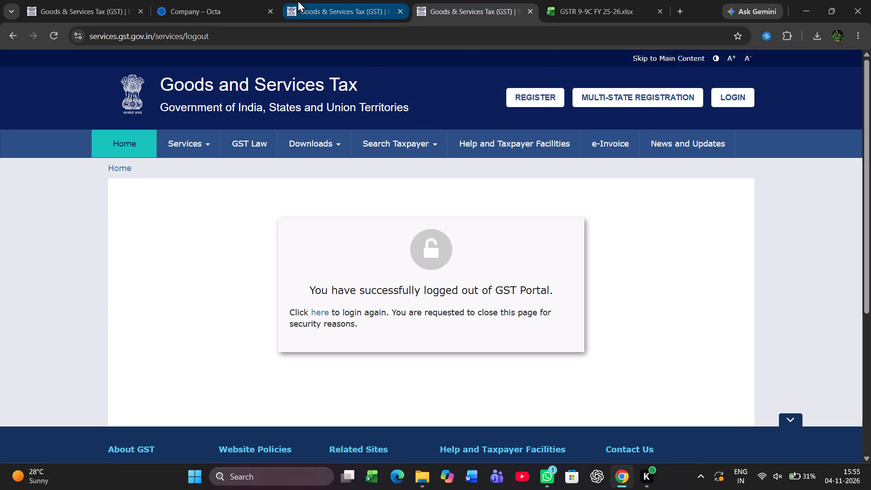
{"action": "left_click", "coordinate": [528, 12]}
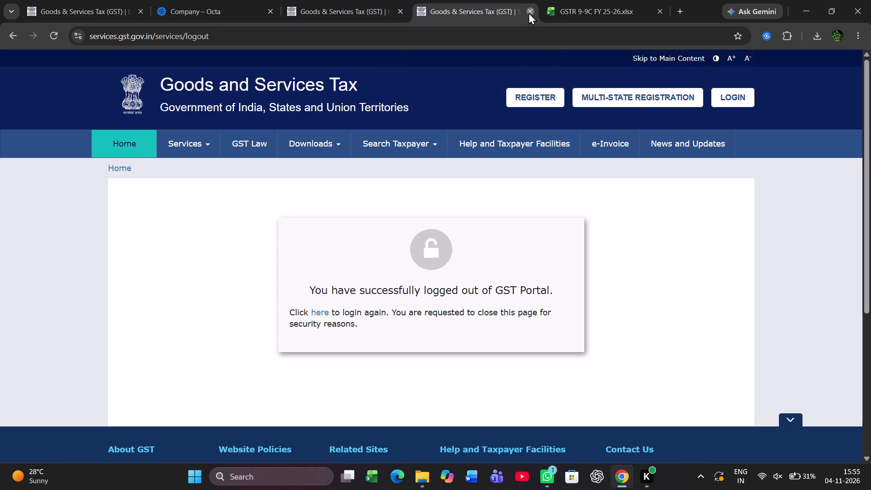
{"action": "left_click", "coordinate": [353, 0]}
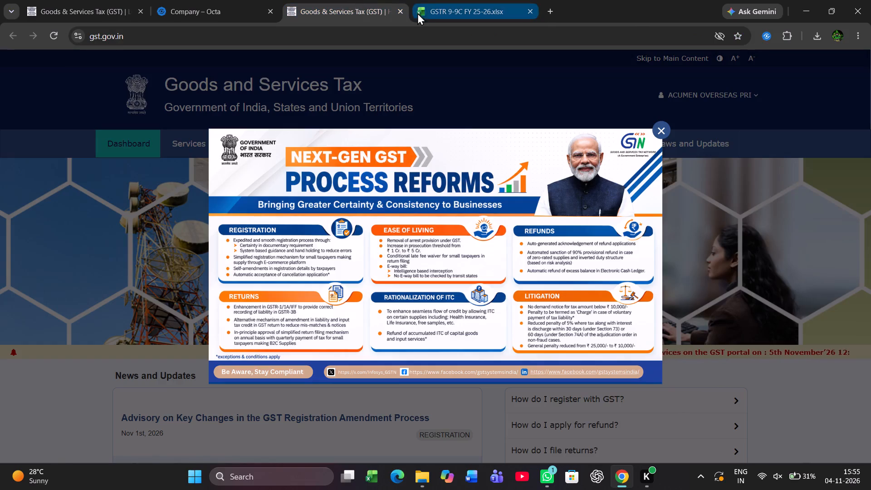
{"action": "left_click", "coordinate": [400, 11]}
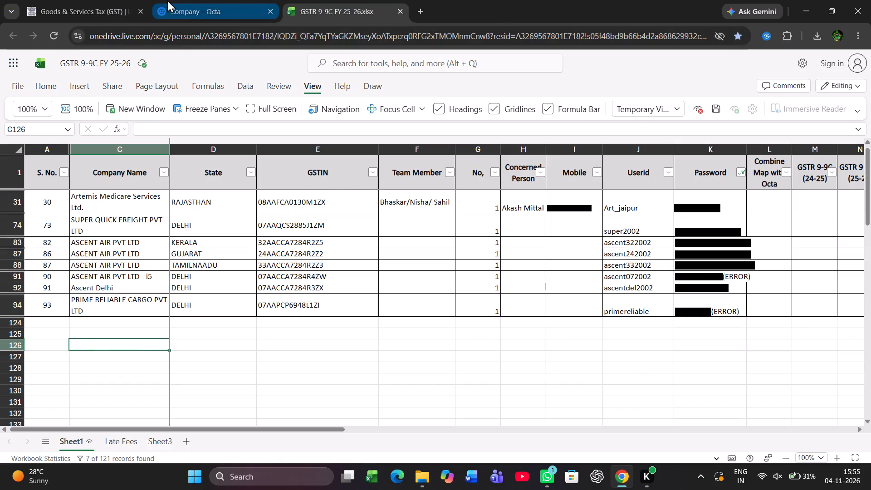
{"action": "left_click", "coordinate": [167, 0]}
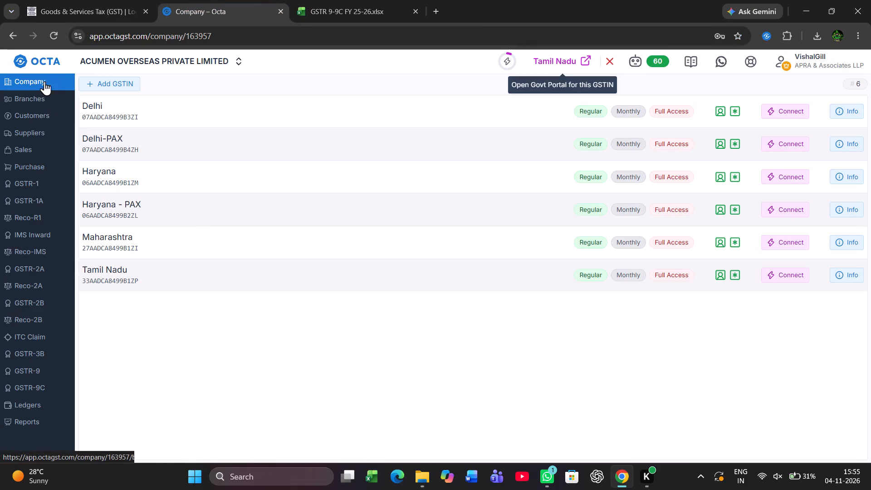
Log in to the government portal for Delhi-PAX with its saved credentials and the captcha, and open its company workspace.
{"action": "left_click", "coordinate": [35, 61]}
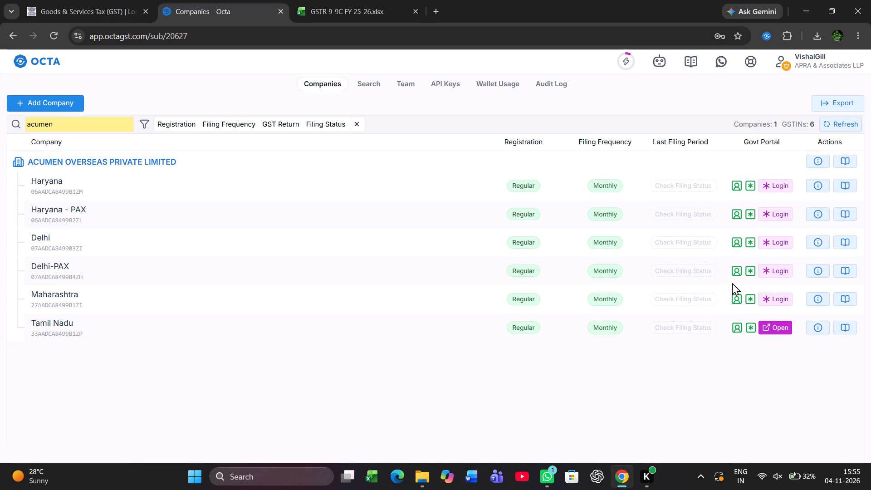
{"action": "left_click", "coordinate": [785, 268]}
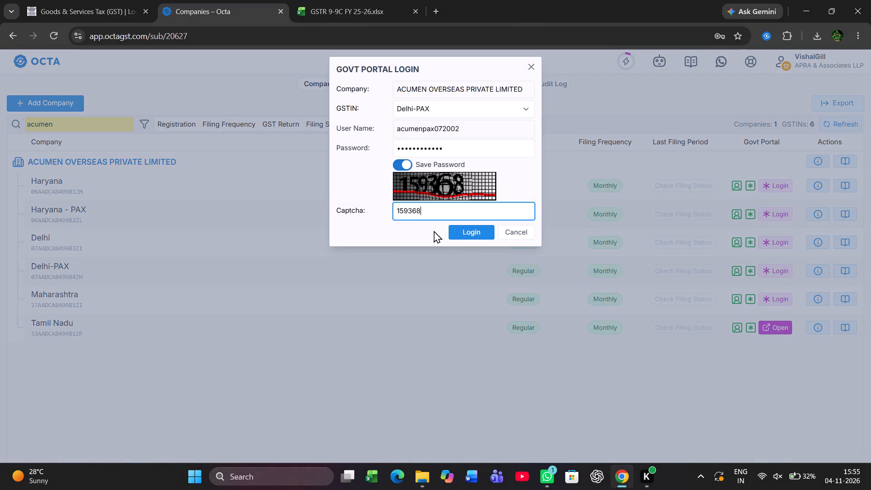
{"action": "left_click", "coordinate": [465, 231]}
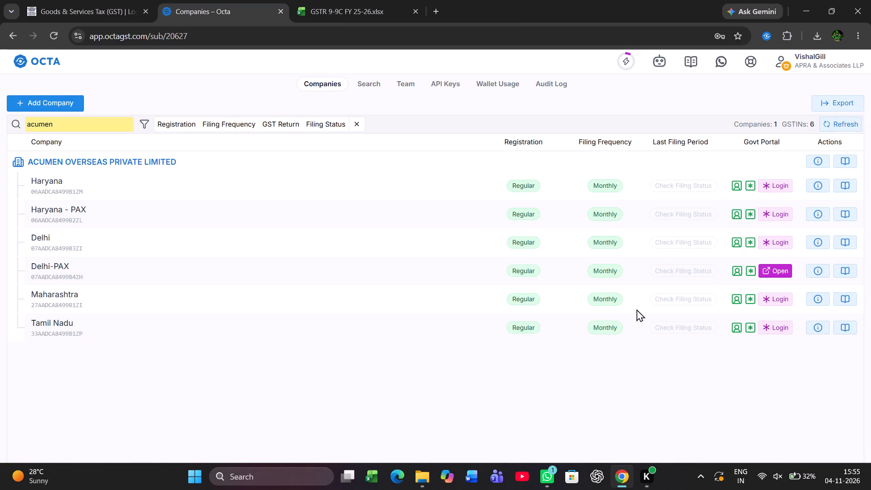
{"action": "left_click", "coordinate": [846, 271]}
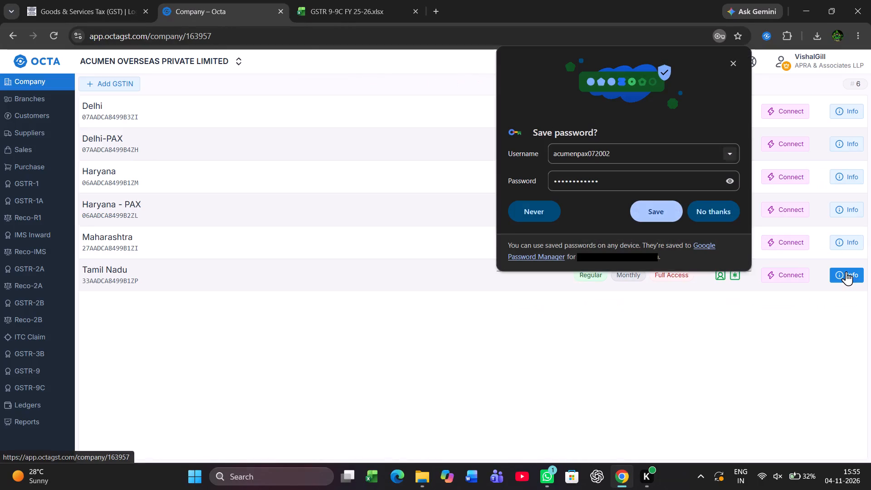
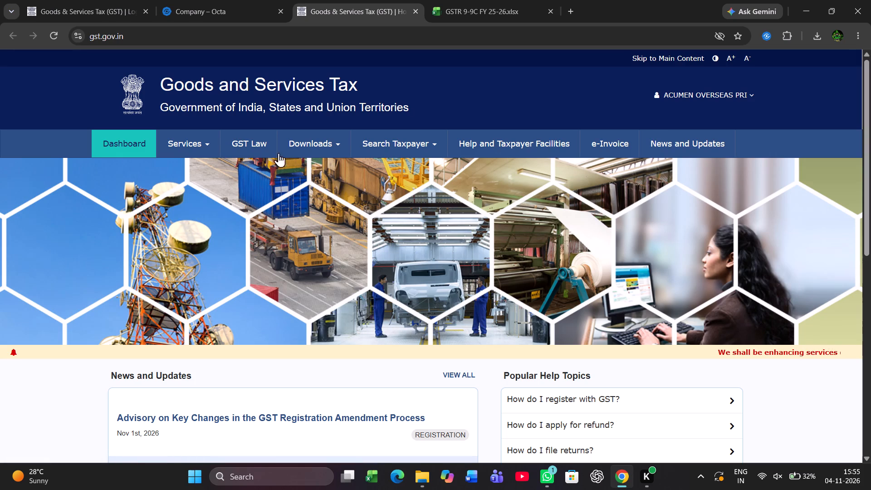
Download the filed GSTR-9 details as a PDF for Delhi-PAX's 2024-25 annual return, and go back to the annual return page.
{"action": "left_click", "coordinate": [205, 142]}
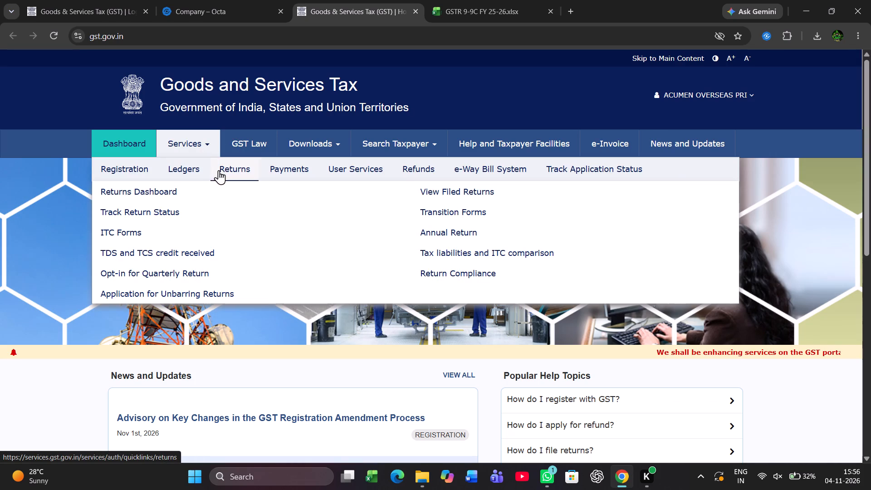
{"action": "left_click", "coordinate": [452, 232]}
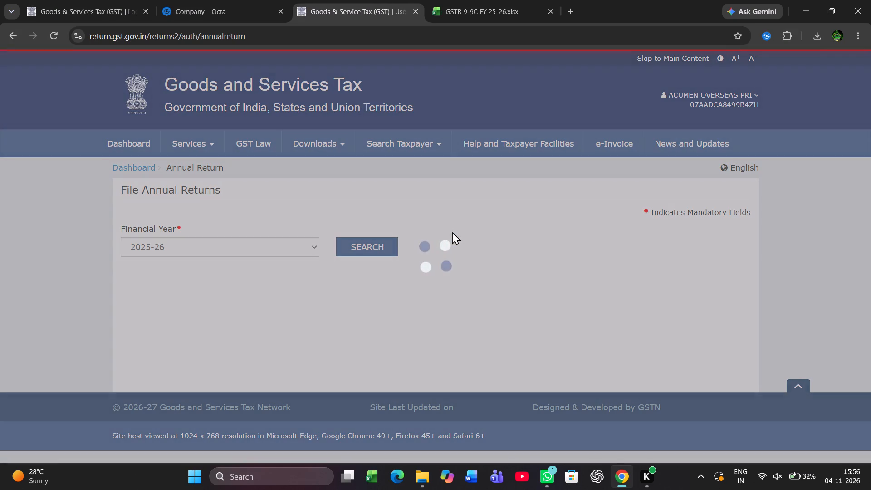
{"action": "left_click", "coordinate": [282, 244]}
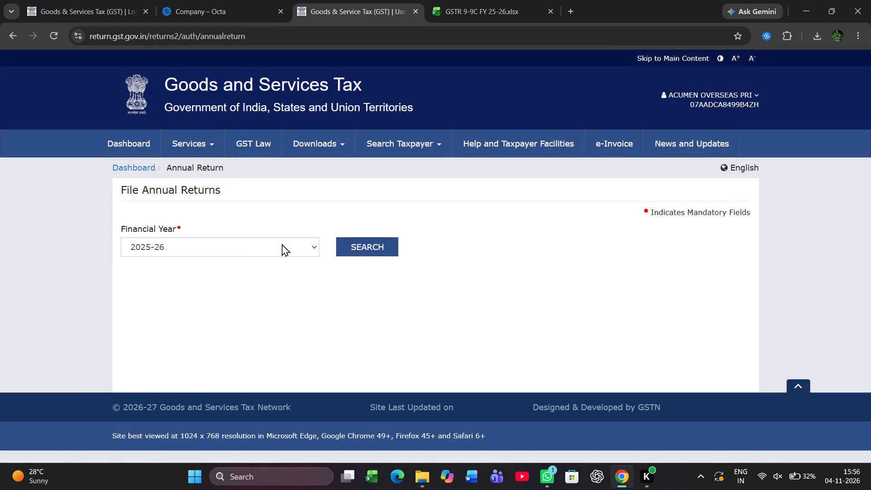
{"action": "left_click", "coordinate": [282, 244]}
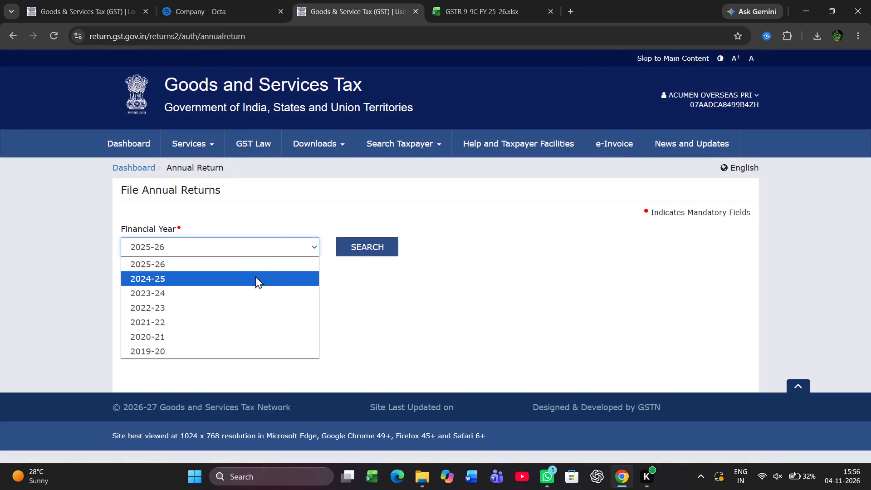
{"action": "left_click", "coordinate": [248, 280]}
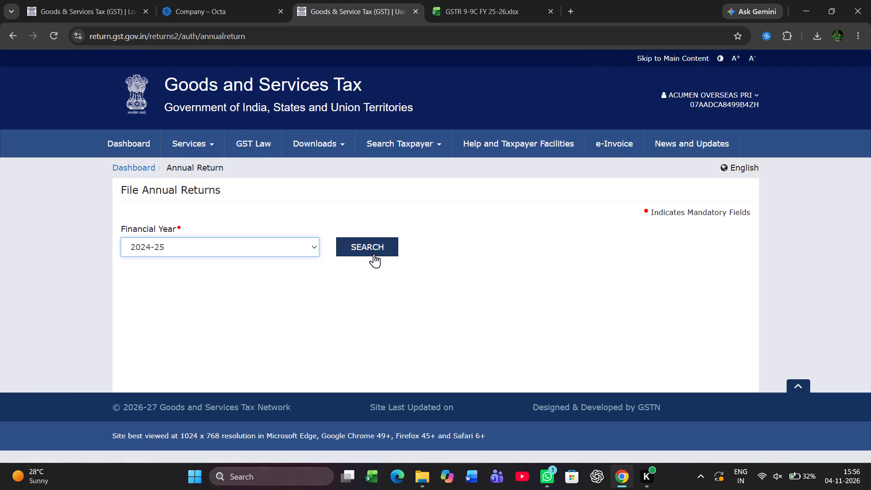
{"action": "left_click", "coordinate": [372, 252]}
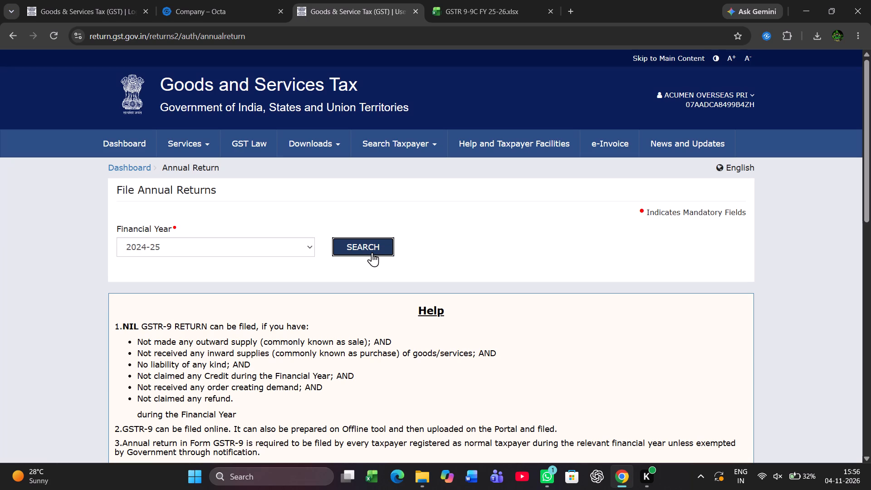
{"action": "scroll", "coordinate": [279, 277], "scroll_direction": "down", "scroll_amount": 2}
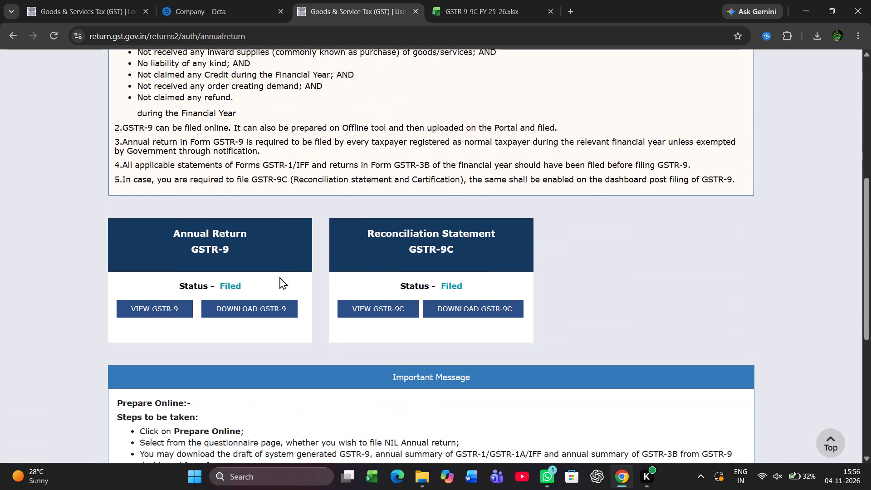
{"action": "left_click", "coordinate": [265, 304]}
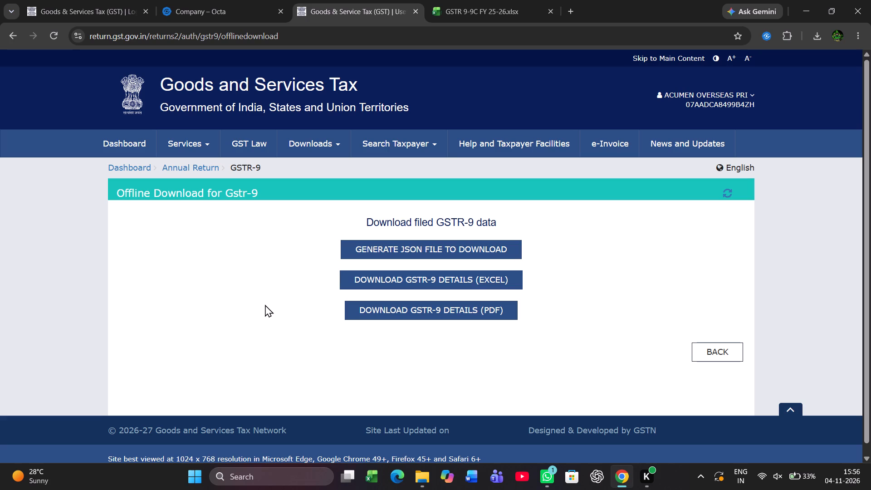
{"action": "left_click", "coordinate": [417, 312]}
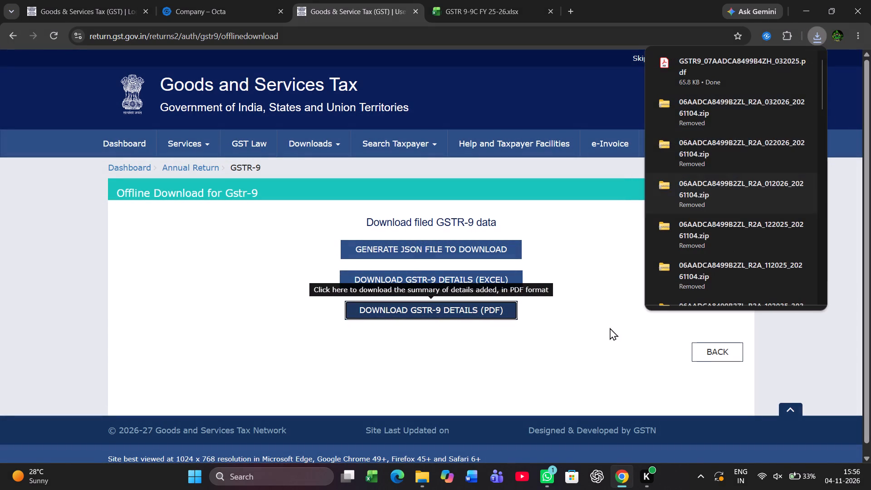
{"action": "left_click", "coordinate": [707, 353]}
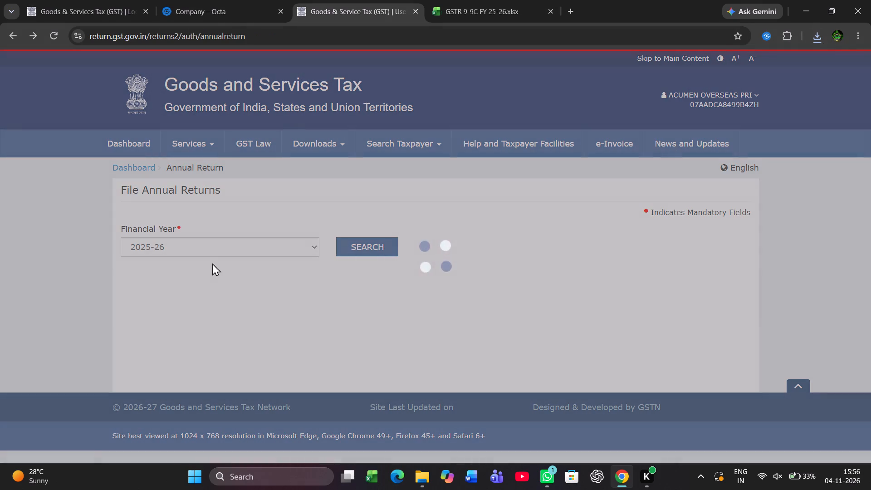
Download Delhi-PAX's filed 2024-25 GSTR-9C as a PDF, and go back to the annual return page.
{"action": "left_click", "coordinate": [267, 248]}
{"action": "left_click", "coordinate": [267, 248]}
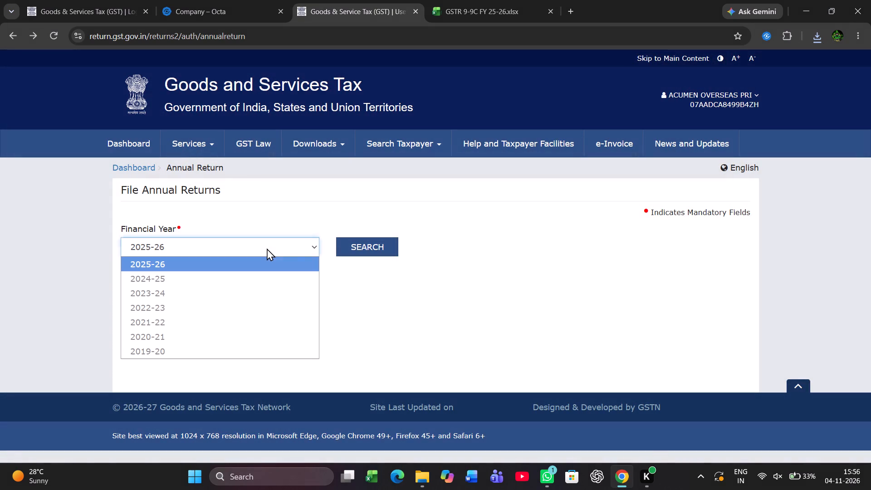
{"action": "left_click", "coordinate": [236, 276]}
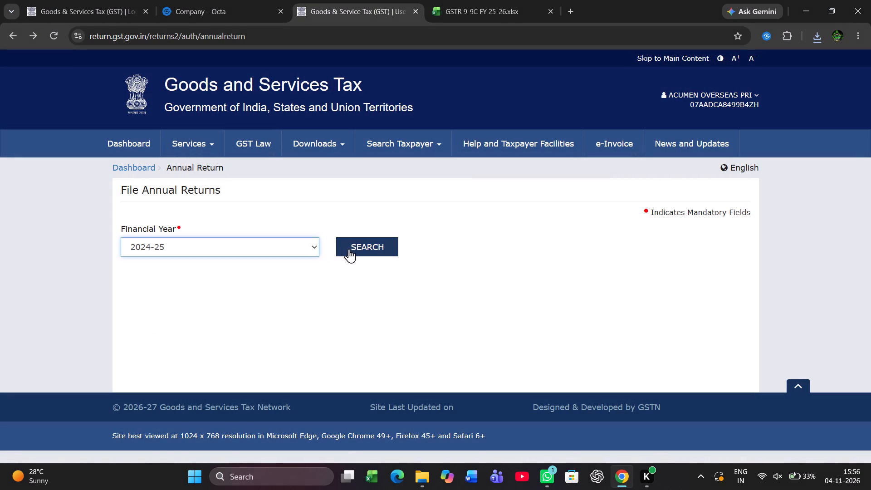
{"action": "left_click", "coordinate": [349, 249]}
{"action": "scroll", "coordinate": [592, 349], "scroll_direction": "down", "scroll_amount": 4}
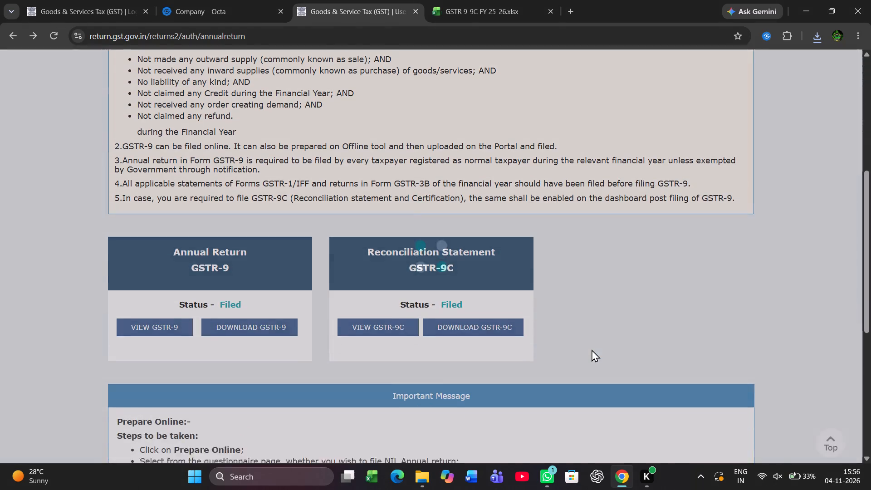
{"action": "left_click", "coordinate": [493, 317]}
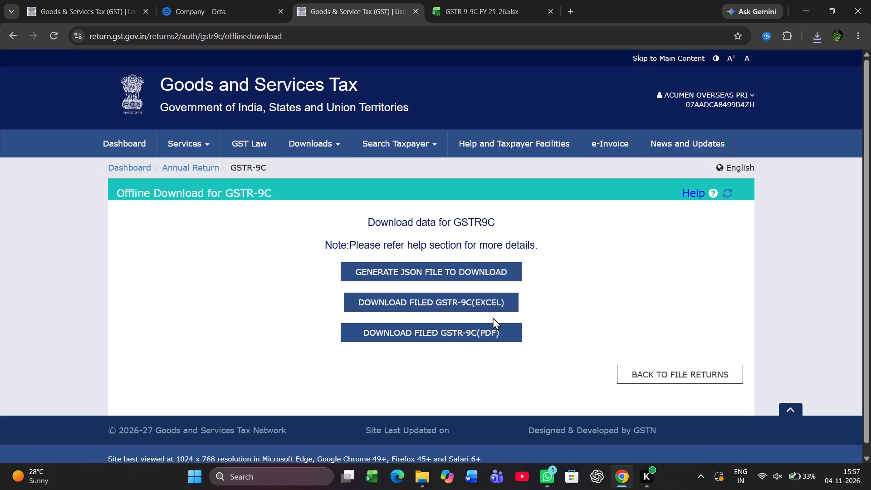
{"action": "left_click", "coordinate": [462, 332]}
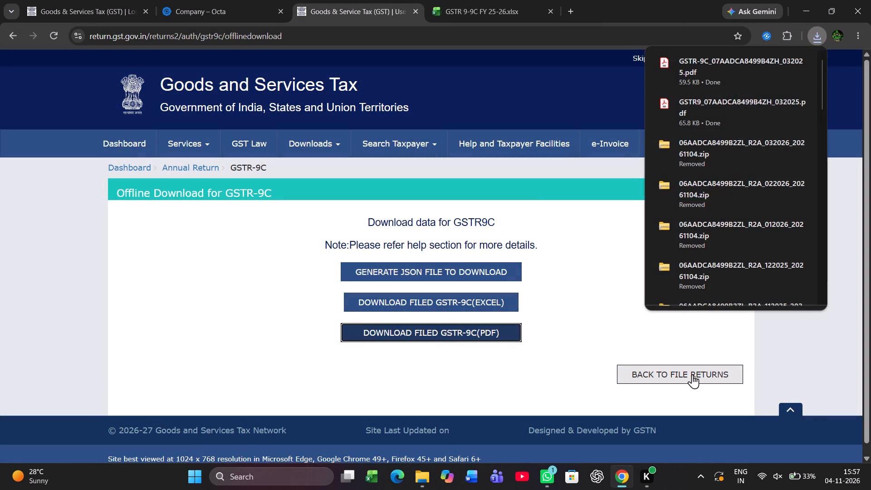
{"action": "left_click", "coordinate": [692, 374]}
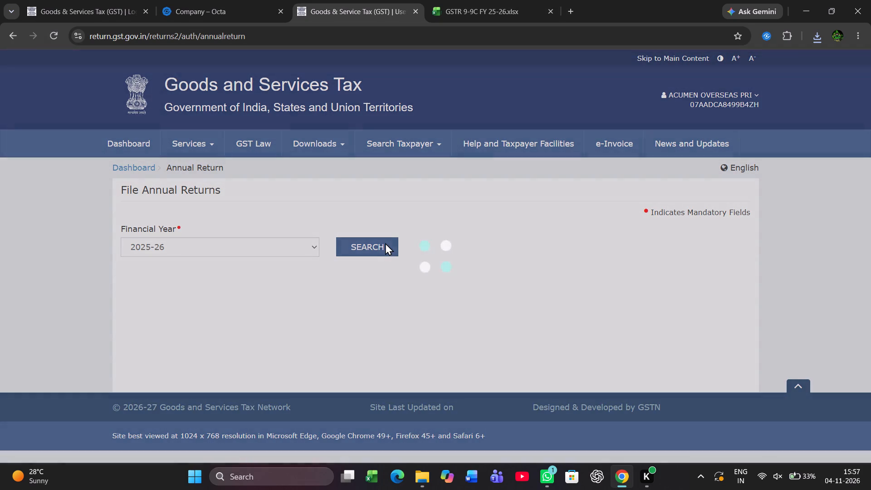
Open Delhi-PAX's 2025-26 GSTR-9 for online preparation, keeping No for filing a Nil return.
{"action": "left_click", "coordinate": [385, 243]}
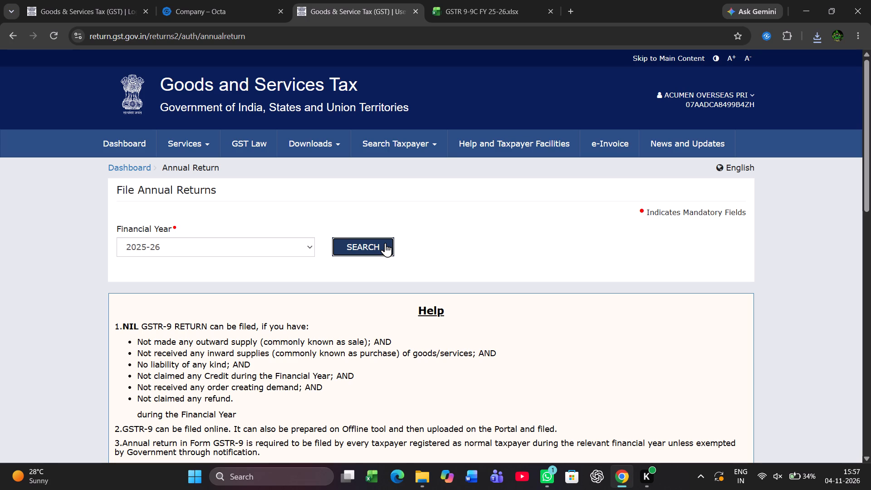
{"action": "scroll", "coordinate": [385, 243], "scroll_direction": "down", "scroll_amount": 4}
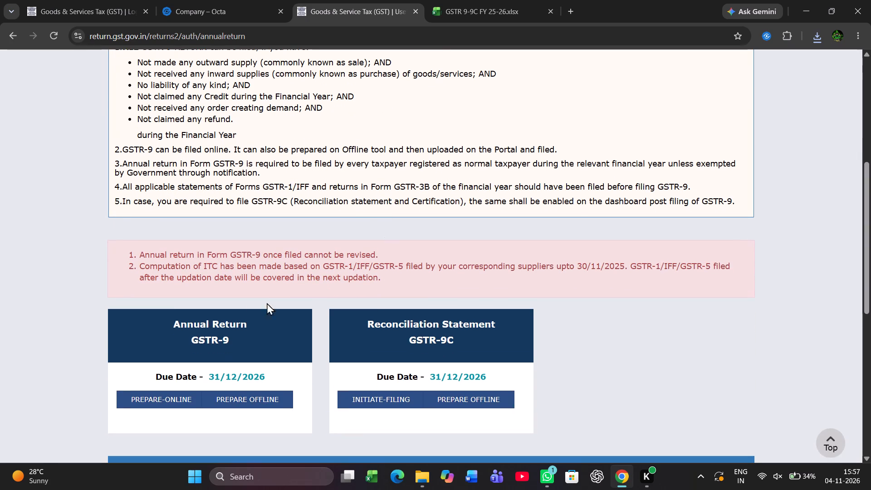
{"action": "left_click", "coordinate": [212, 341]}
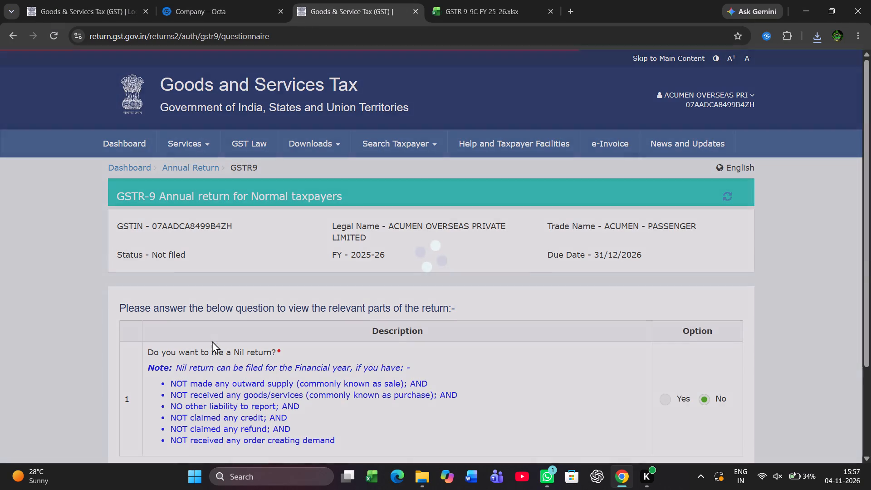
{"action": "scroll", "coordinate": [212, 341], "scroll_direction": "down", "scroll_amount": 3}
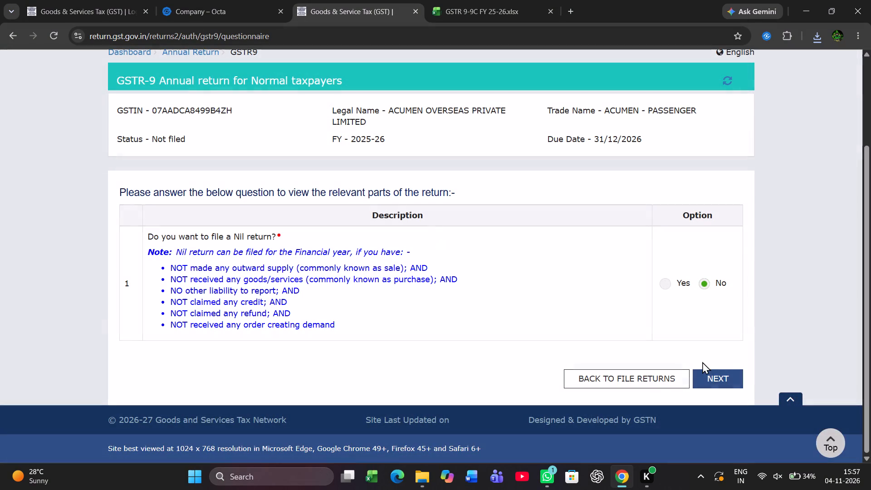
{"action": "left_click", "coordinate": [726, 375]}
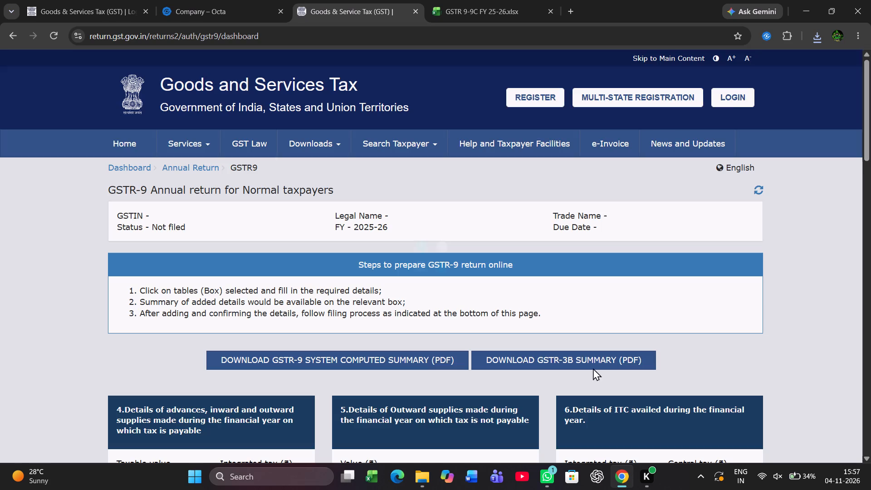
Download the 2025-26 GSTR-9 system computed summary and the GSTR-1/1A/IFF summary as PDFs for Delhi-PAX.
{"action": "scroll", "coordinate": [496, 306], "scroll_direction": "down", "scroll_amount": 4}
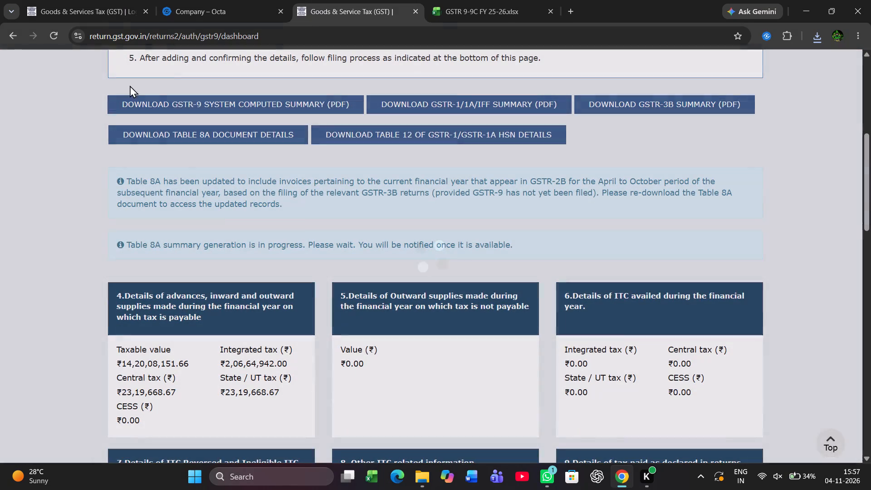
{"action": "scroll", "coordinate": [201, 117], "scroll_direction": "up", "scroll_amount": 1}
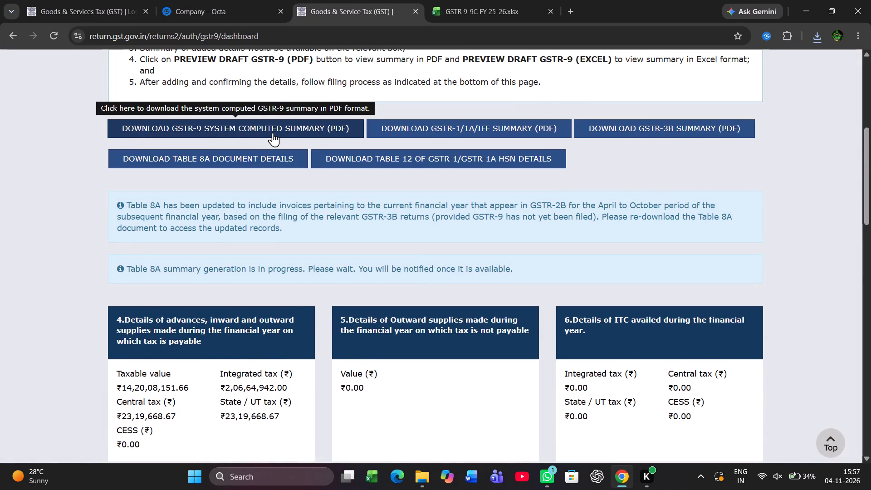
{"action": "left_click", "coordinate": [273, 132]}
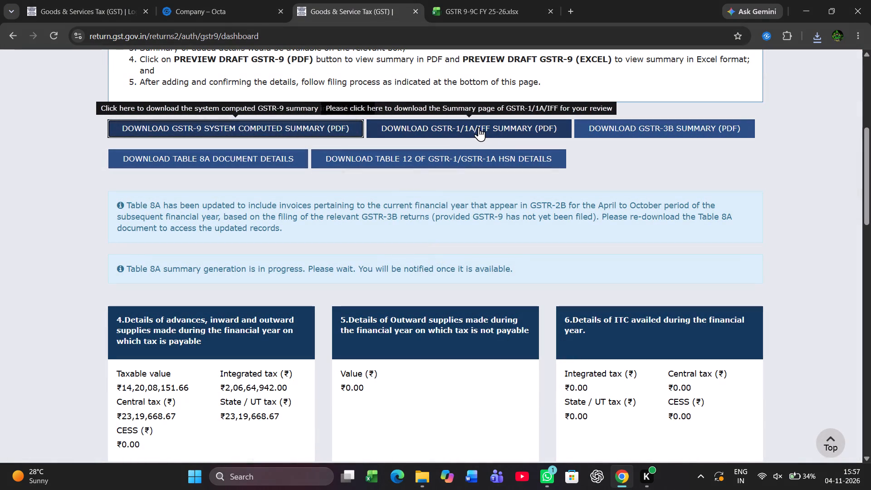
{"action": "left_click", "coordinate": [479, 127]}
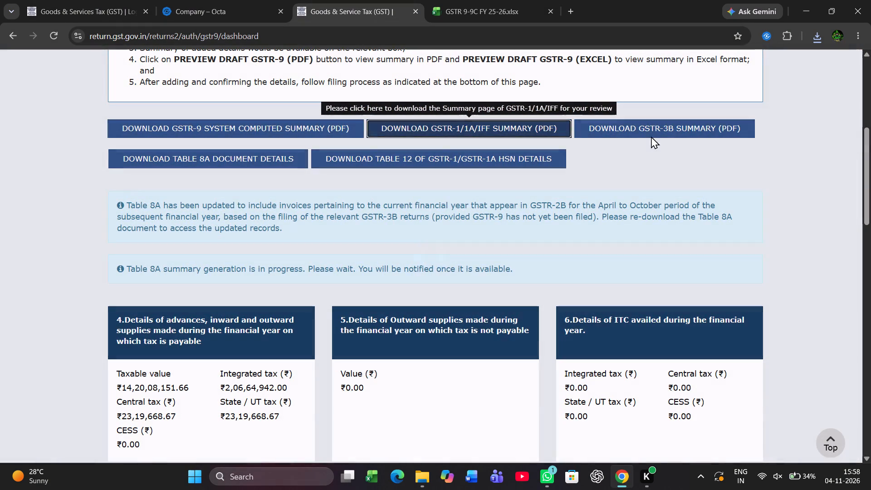
Download Delhi-PAX's 2025-26 GSTR-3B summary PDF, checking recent downloads and reloading the GSTR-9 page before requesting it again.
{"action": "left_click", "coordinate": [651, 135]}
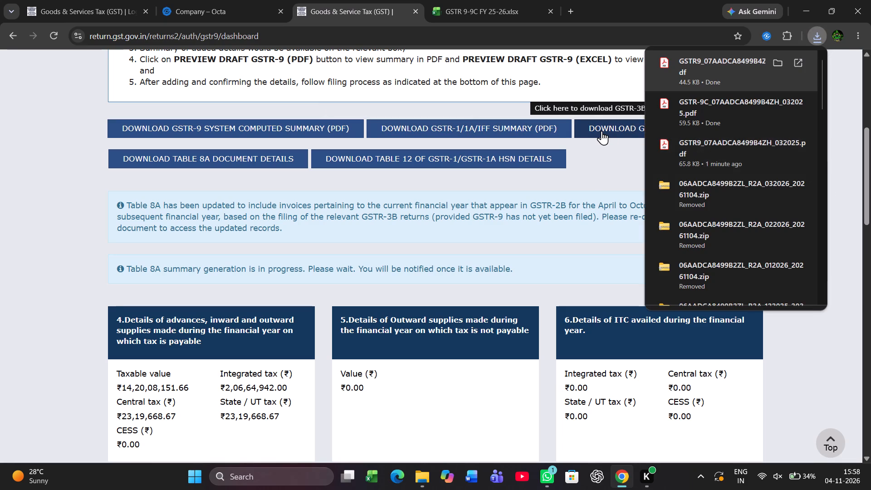
{"action": "left_click", "coordinate": [602, 131]}
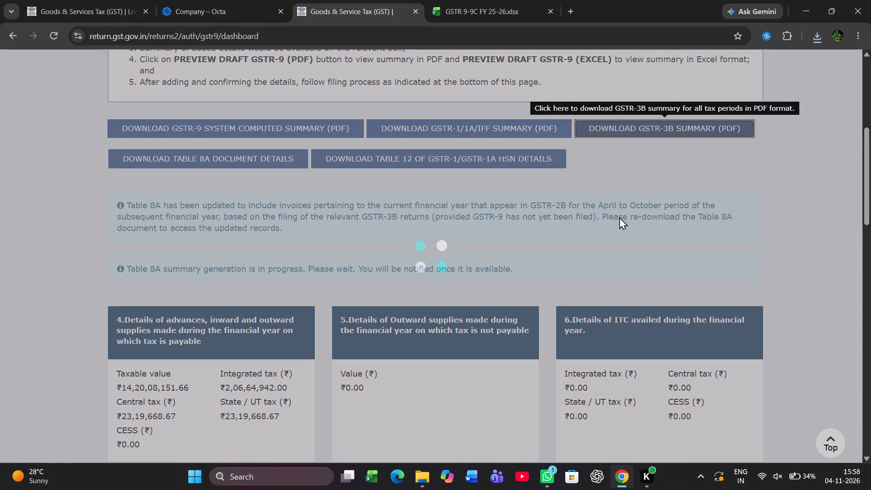
{"action": "scroll", "coordinate": [619, 217], "scroll_direction": "up", "scroll_amount": 2}
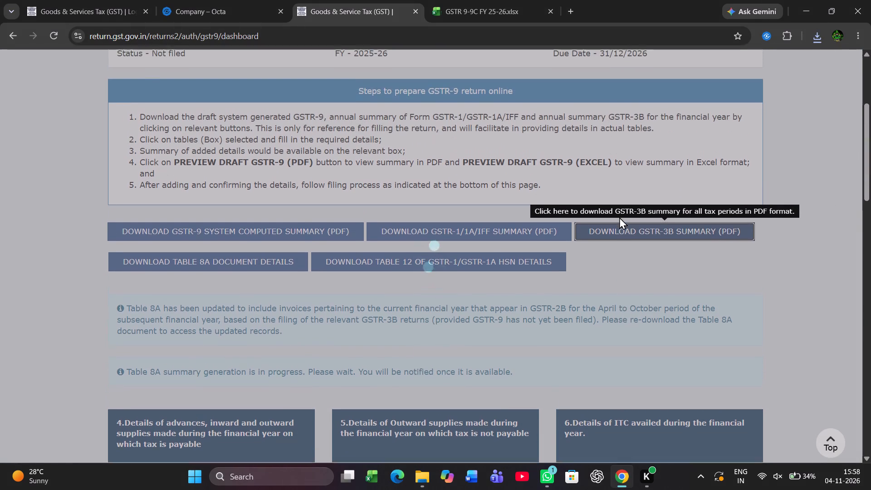
{"action": "scroll", "coordinate": [619, 217], "scroll_direction": "up", "scroll_amount": 1}
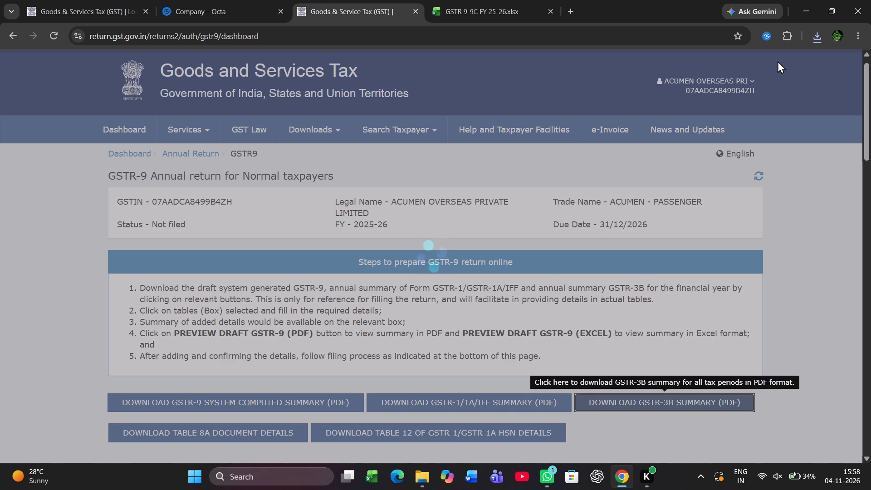
{"action": "left_click", "coordinate": [815, 44]}
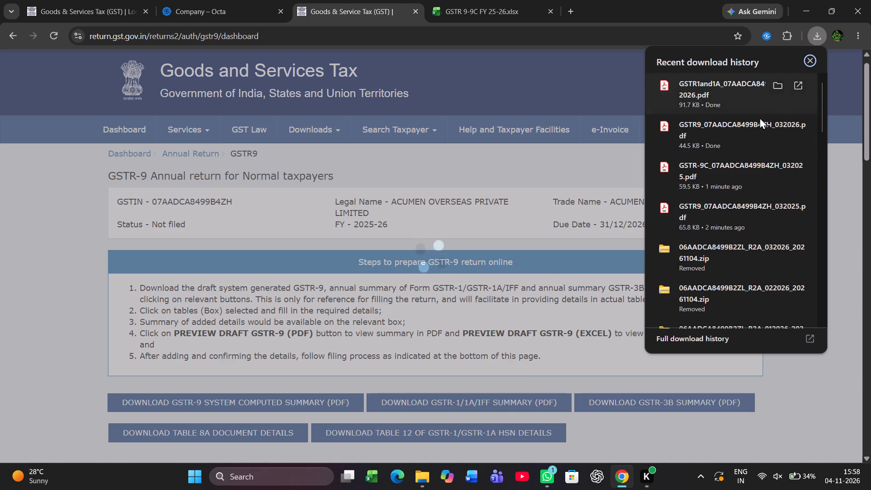
{"action": "left_click", "coordinate": [572, 250]}
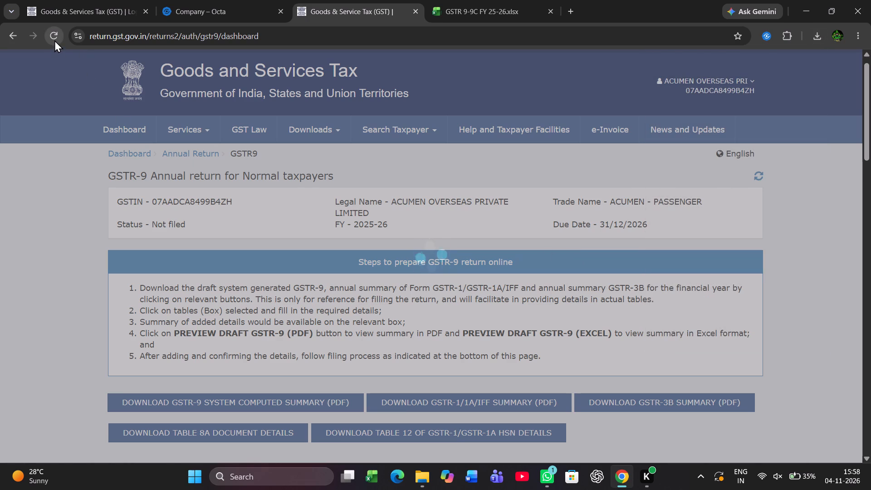
{"action": "left_click", "coordinate": [54, 40]}
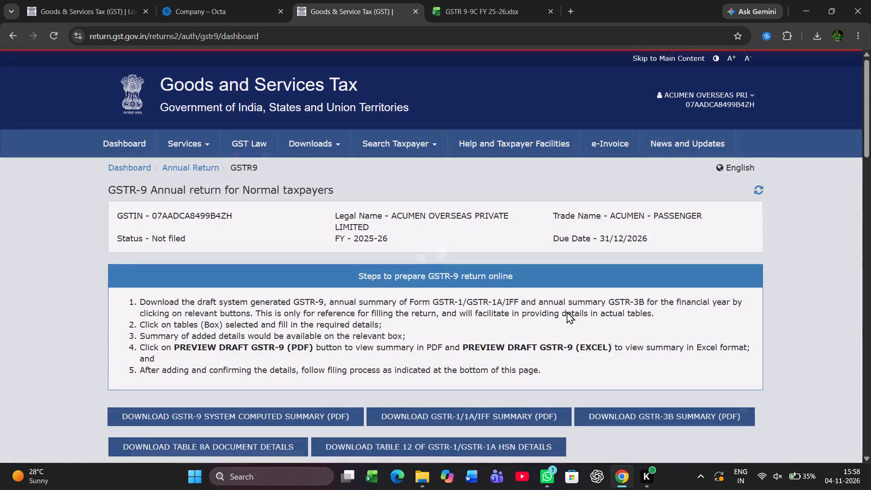
{"action": "scroll", "coordinate": [597, 330], "scroll_direction": "down", "scroll_amount": 3}
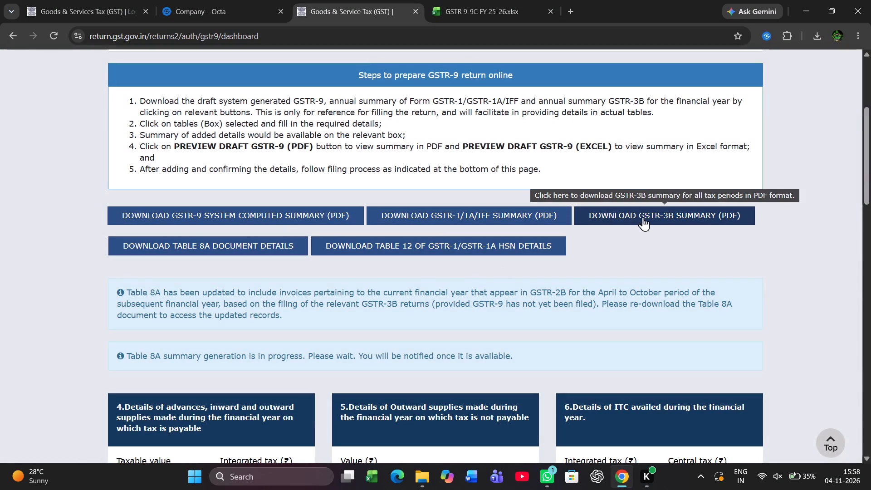
{"action": "left_click", "coordinate": [646, 218]}
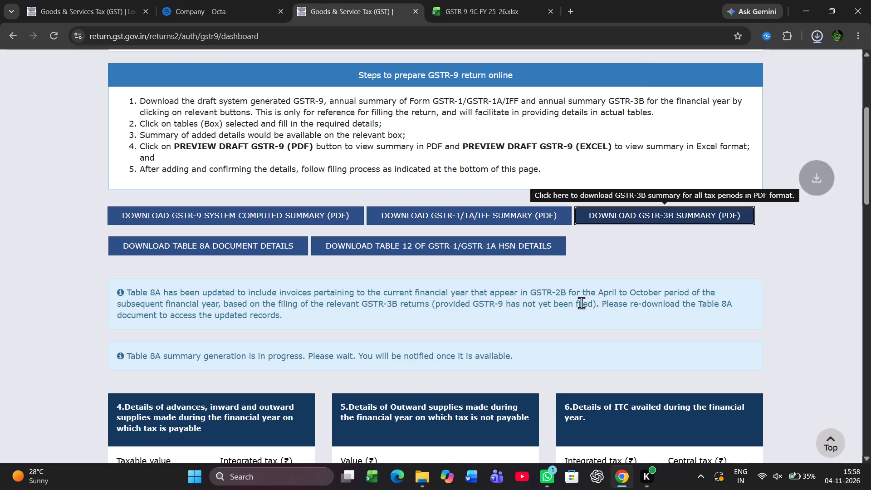
Switch to OCTA and check the generation status of Delhi-PAX's 2025-26 GSTR-1 and GSTR-2A JSON files, refreshing the GSTR-1 list.
{"action": "left_click", "coordinate": [238, 7]}
{"action": "scroll", "coordinate": [430, 223], "scroll_direction": "up", "scroll_amount": 1}
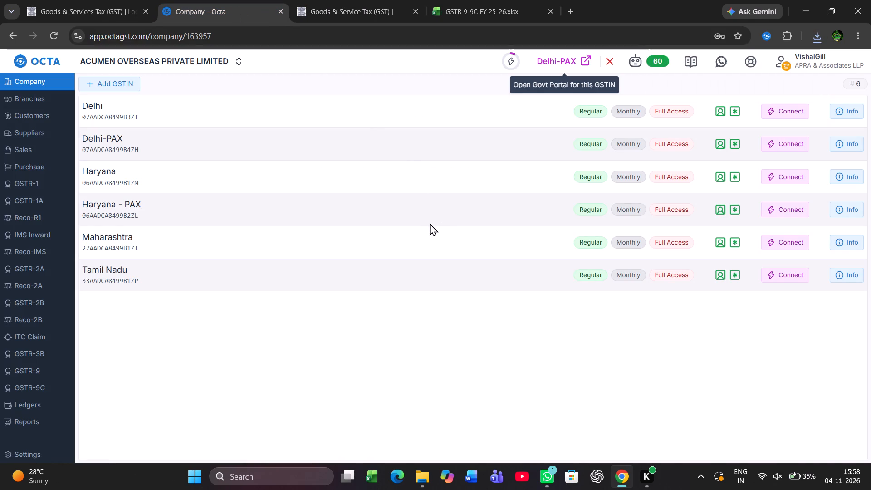
{"action": "left_click", "coordinate": [40, 187]}
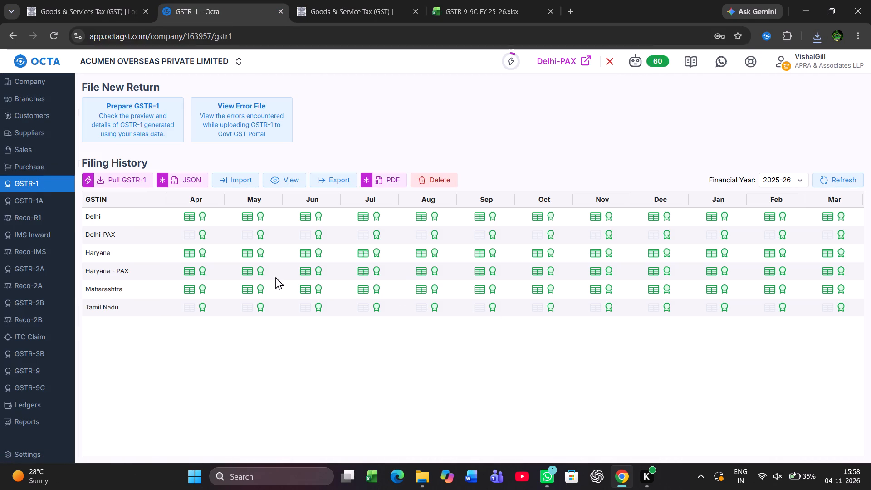
{"action": "left_click", "coordinate": [184, 173]}
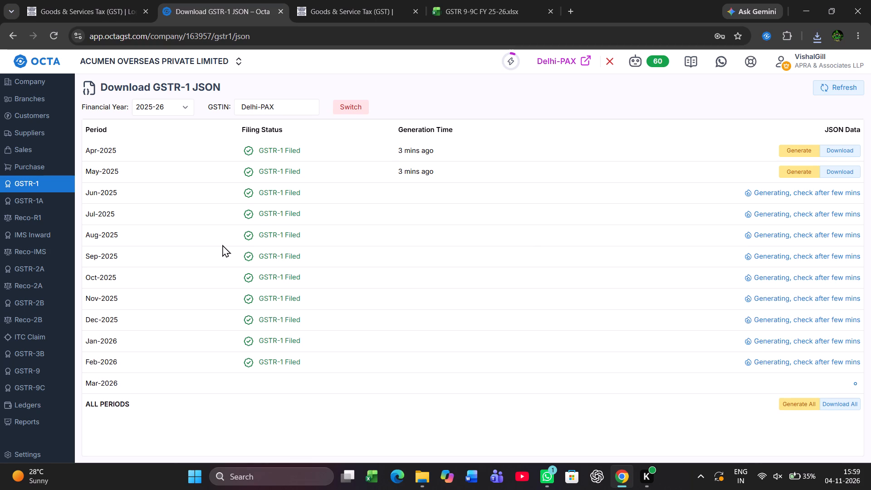
{"action": "left_click", "coordinate": [859, 82]}
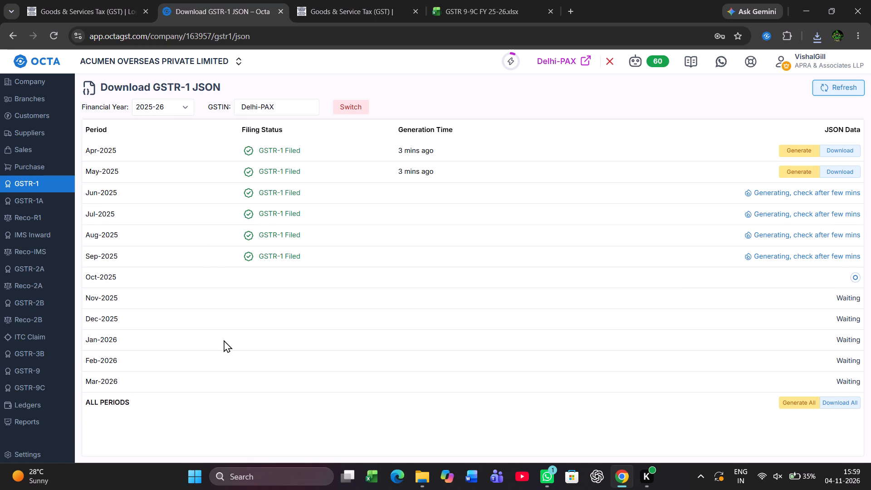
{"action": "left_click", "coordinate": [35, 182]}
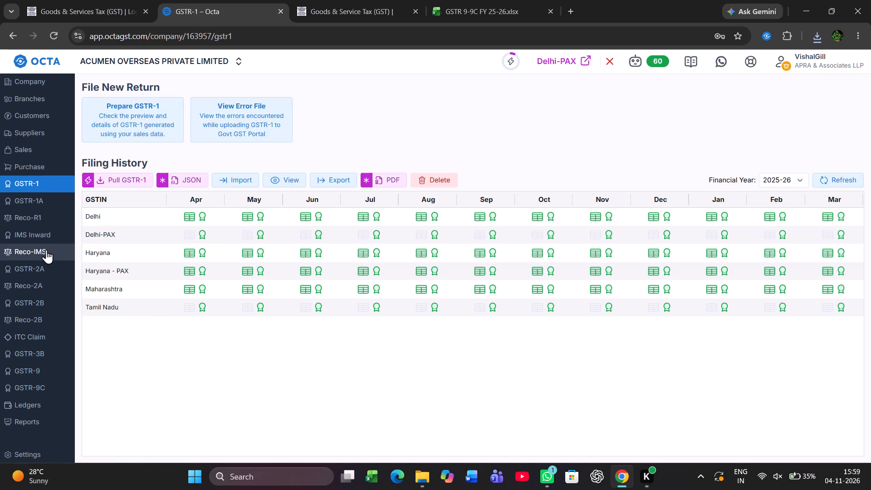
{"action": "left_click", "coordinate": [48, 266]}
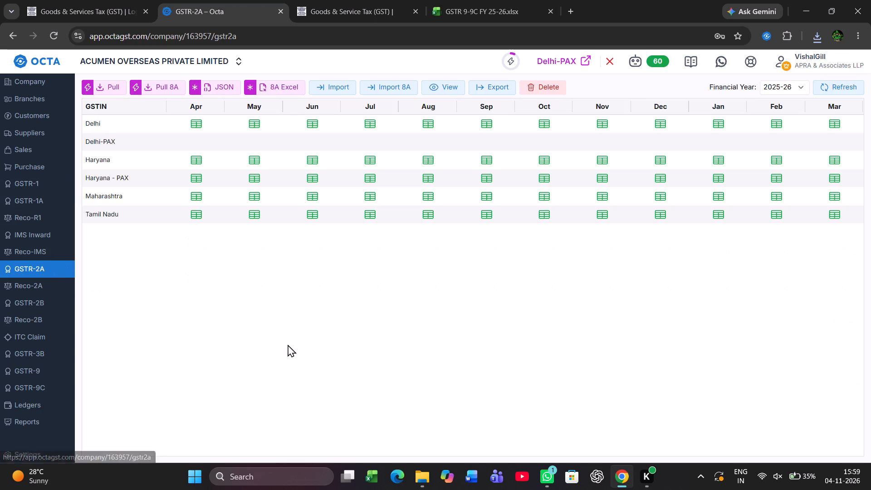
{"action": "left_click", "coordinate": [201, 88]}
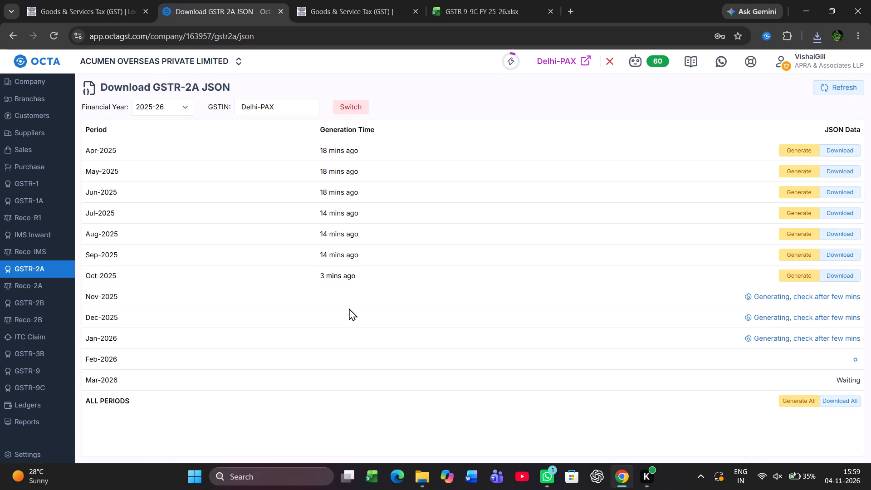
Review the 2025-26 data availability by registration for GSTR-2B, GSTR-3B and GSTR-1, and return to the companies list.
{"action": "left_click", "coordinate": [39, 299]}
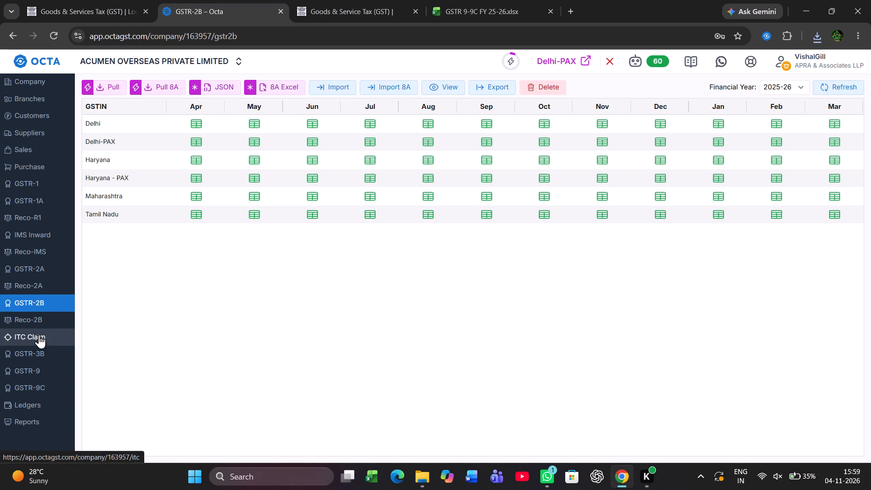
{"action": "left_click", "coordinate": [40, 347]}
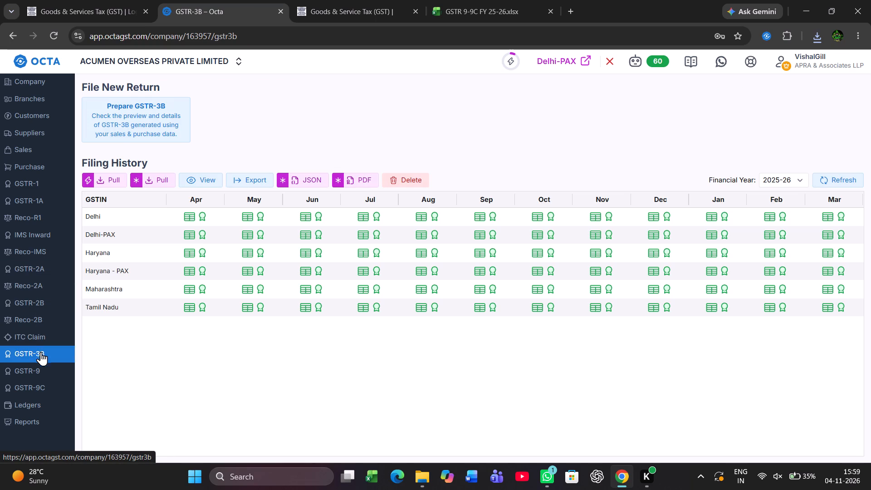
{"action": "left_click", "coordinate": [47, 186]}
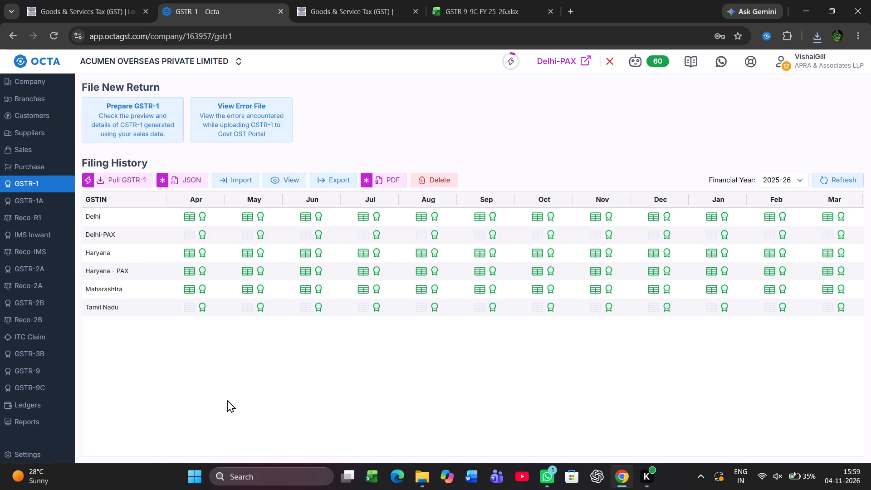
{"action": "left_click", "coordinate": [227, 400]}
{"action": "left_click", "coordinate": [34, 61]}
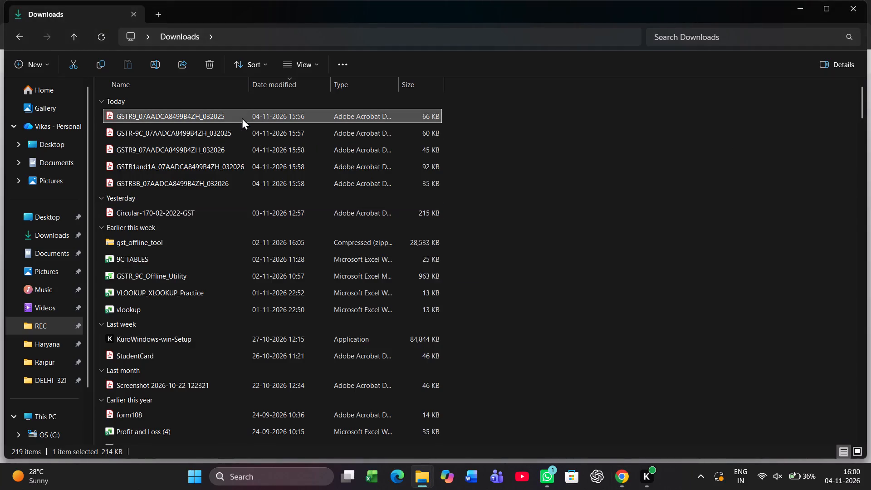
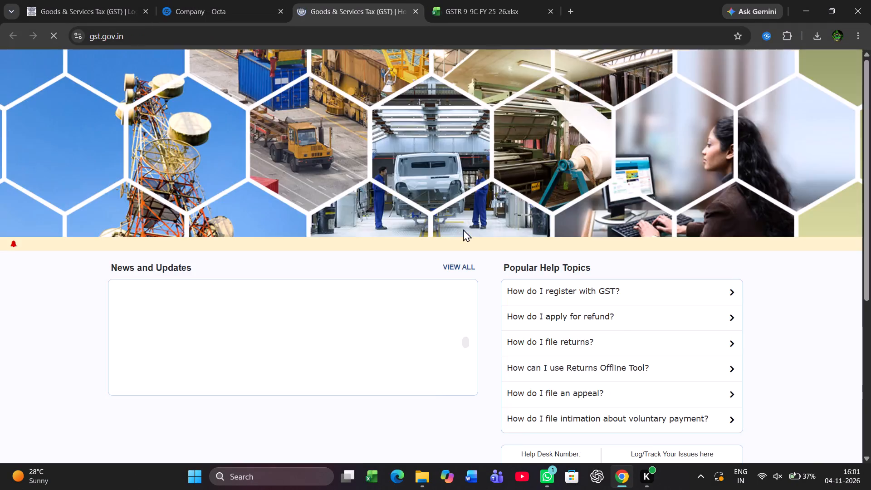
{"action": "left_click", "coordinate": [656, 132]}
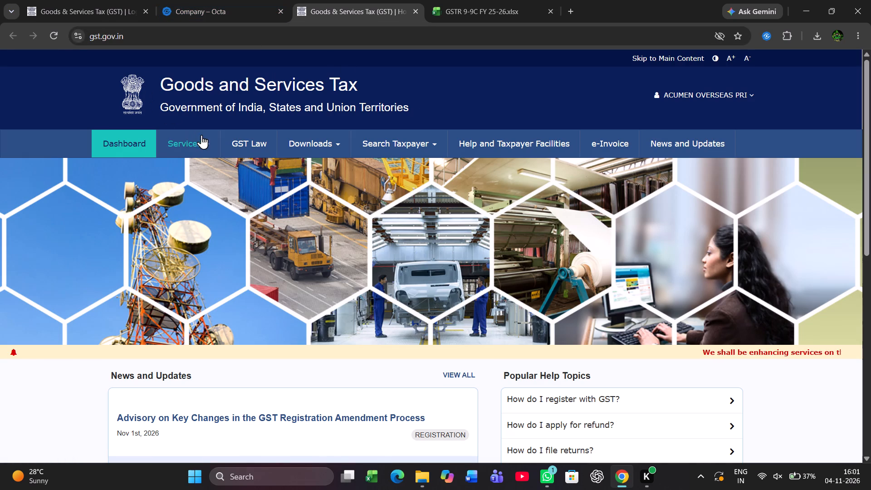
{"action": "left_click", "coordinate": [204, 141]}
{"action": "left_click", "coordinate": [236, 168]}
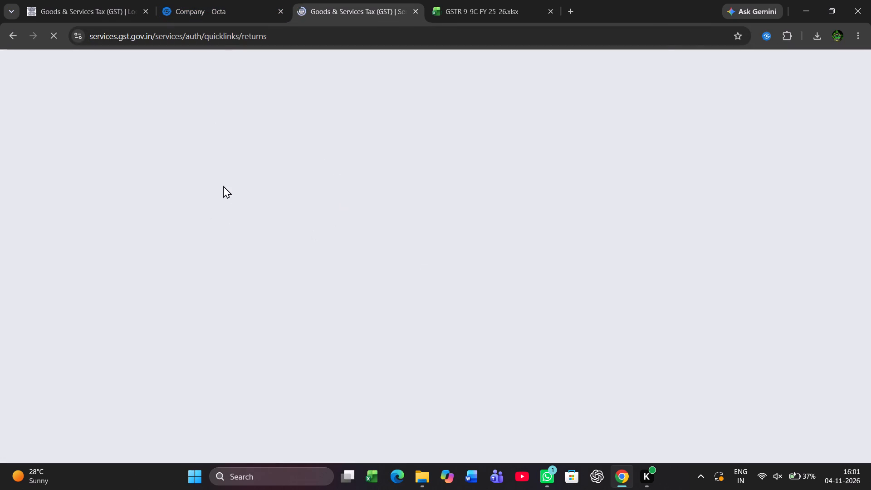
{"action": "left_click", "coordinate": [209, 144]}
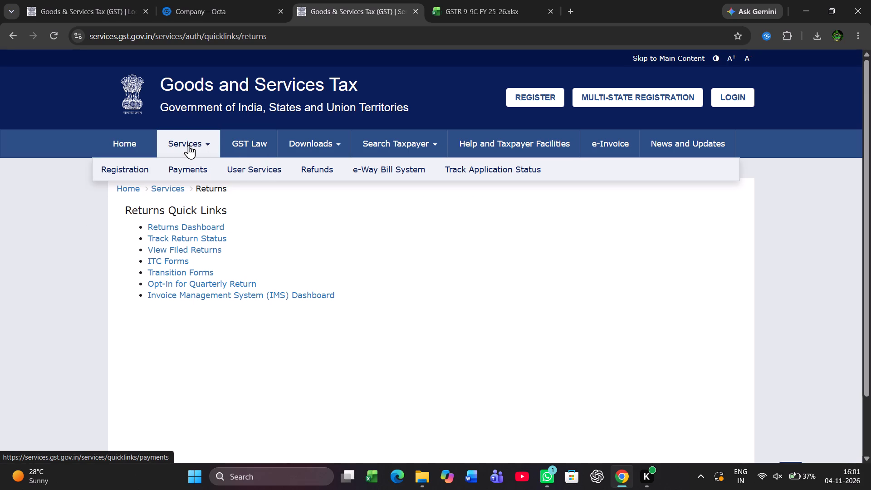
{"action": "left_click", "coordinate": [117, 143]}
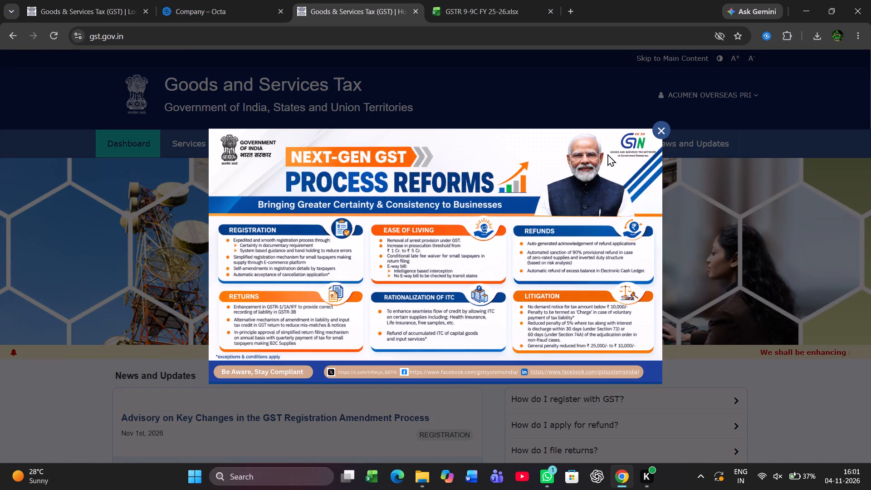
Open the Annual Return page of the GST portal for the signed-in Acumen Overseas registration.
{"action": "double_click", "coordinate": [665, 127]}
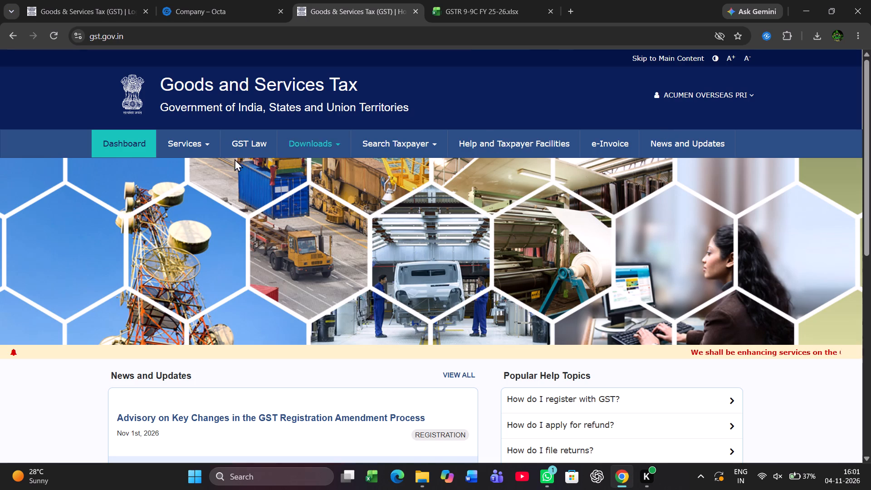
{"action": "left_click", "coordinate": [202, 144]}
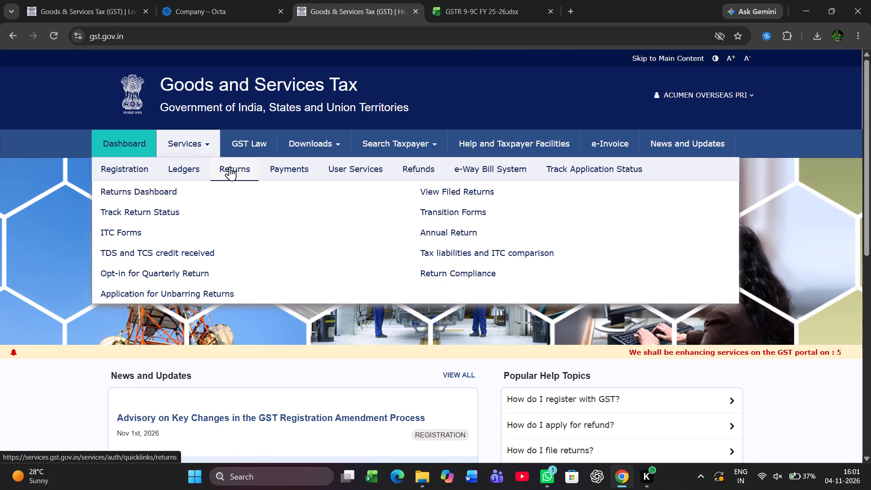
{"action": "left_click", "coordinate": [432, 231]}
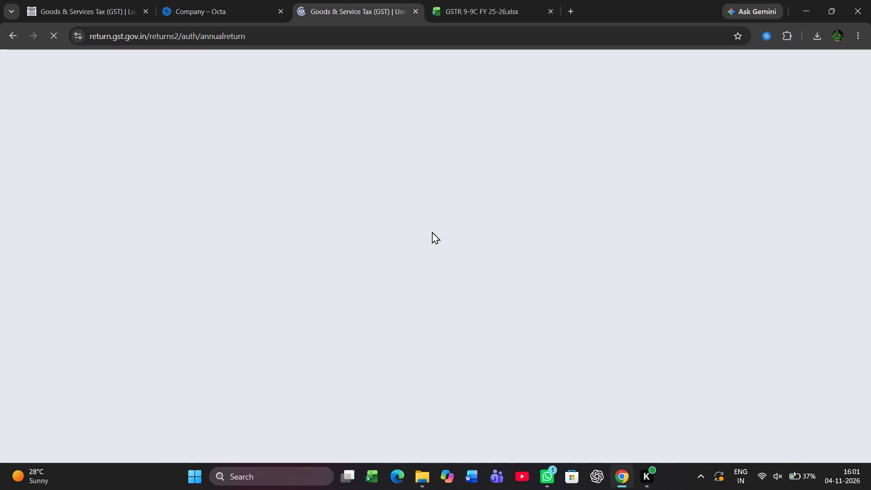
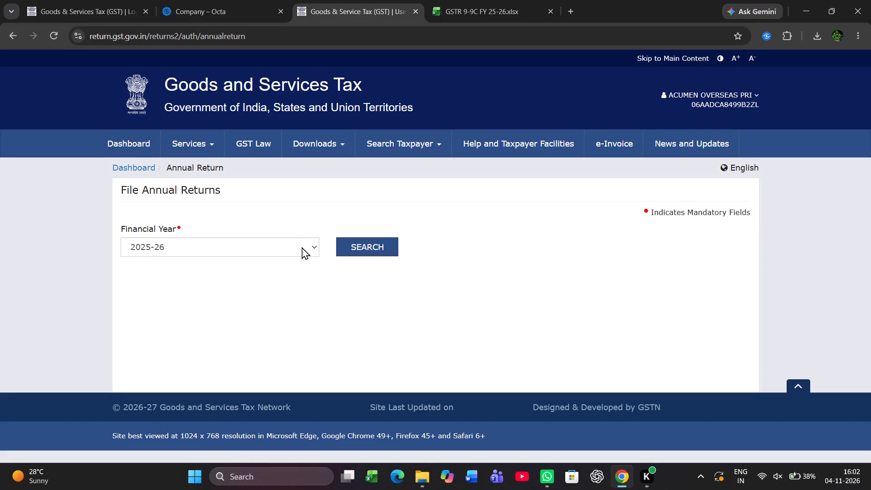
Download the filed GSTR-9 details for financial year 2024-25 as a PDF and go back to the annual returns page.
{"action": "left_click", "coordinate": [302, 246]}
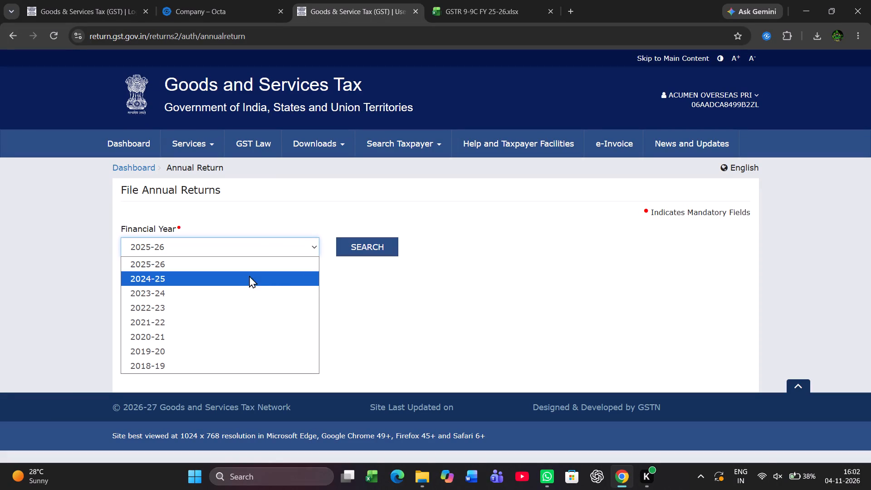
{"action": "left_click", "coordinate": [235, 278]}
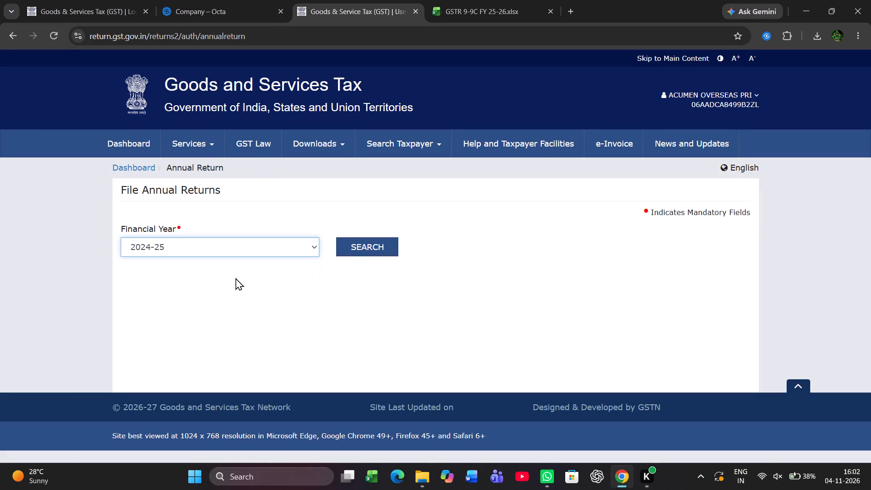
{"action": "left_click", "coordinate": [358, 250]}
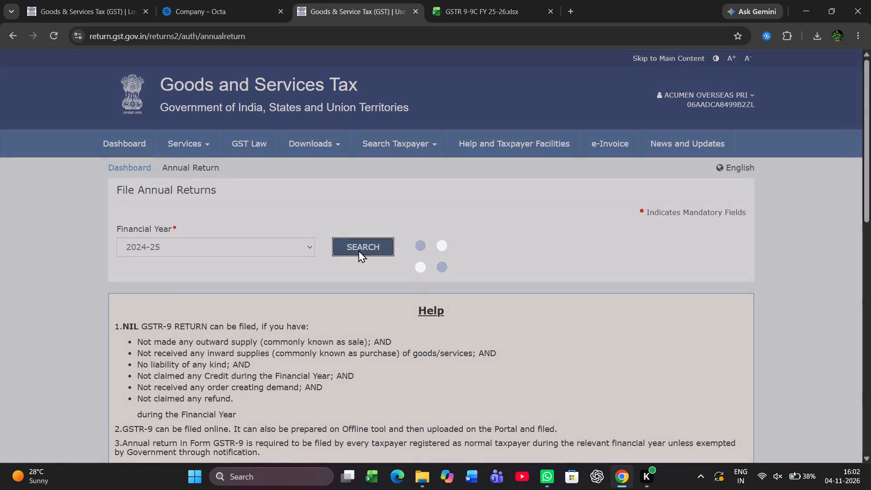
{"action": "scroll", "coordinate": [358, 250], "scroll_direction": "down", "scroll_amount": 4}
{"action": "left_click", "coordinate": [245, 250]}
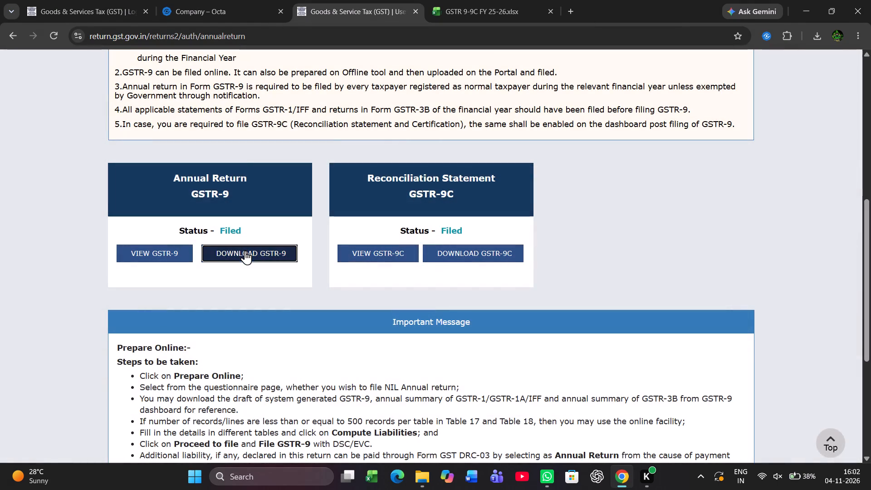
{"action": "left_click", "coordinate": [446, 315]}
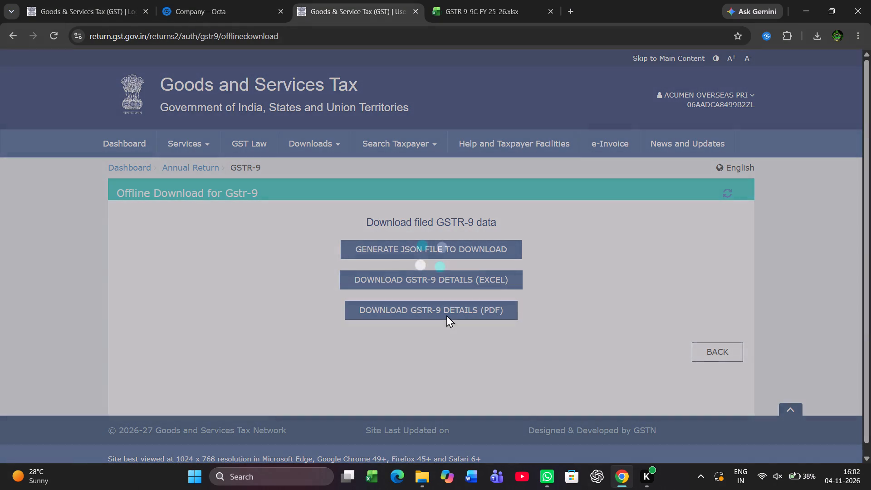
{"action": "left_click", "coordinate": [446, 315]}
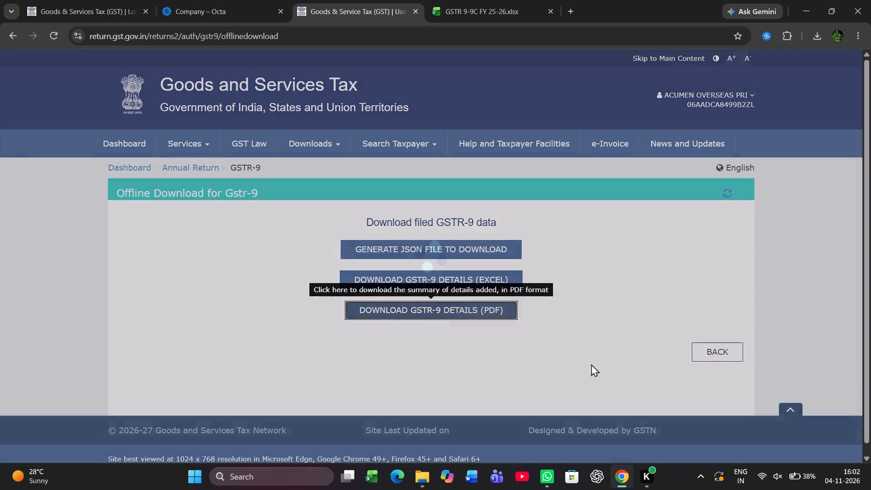
{"action": "left_click", "coordinate": [719, 353]}
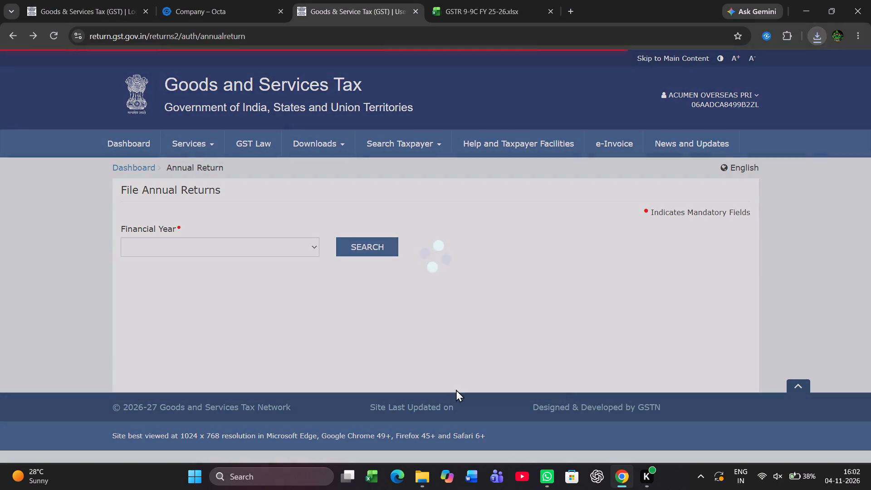
Download the filed GSTR-9C for financial year 2024-25 as a PDF and go back to the annual returns page.
{"action": "left_click", "coordinate": [306, 246]}
{"action": "left_click", "coordinate": [306, 246]}
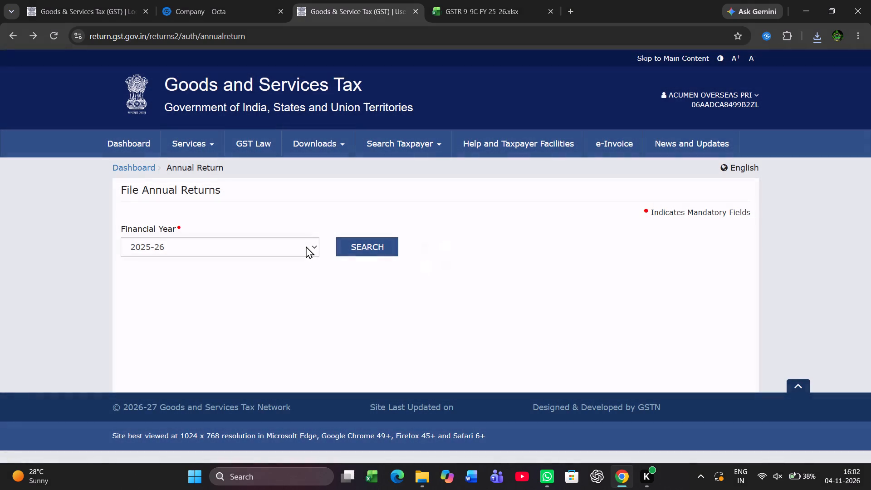
{"action": "left_click", "coordinate": [300, 255]}
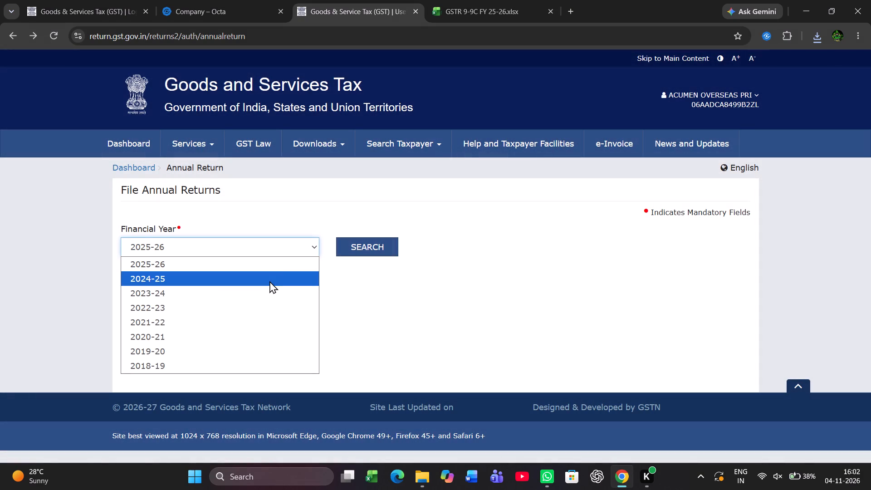
{"action": "left_click", "coordinate": [269, 281]}
{"action": "left_click", "coordinate": [374, 244]}
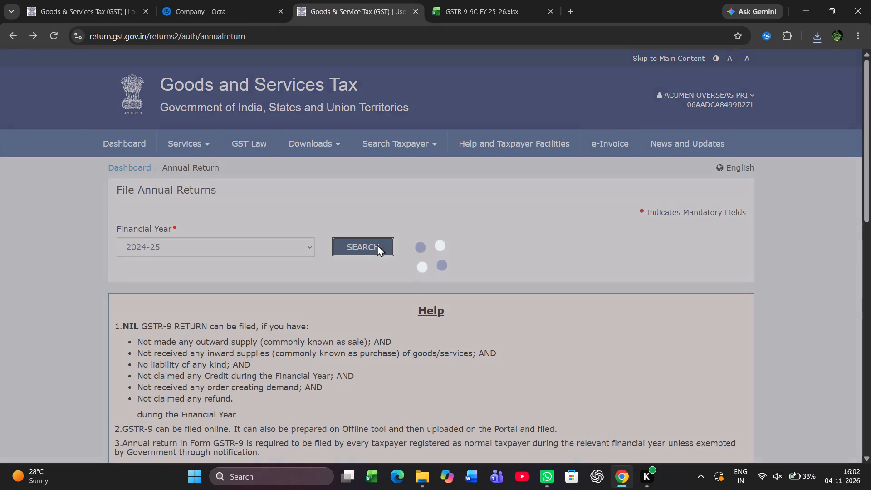
{"action": "scroll", "coordinate": [457, 298], "scroll_direction": "down", "scroll_amount": 4}
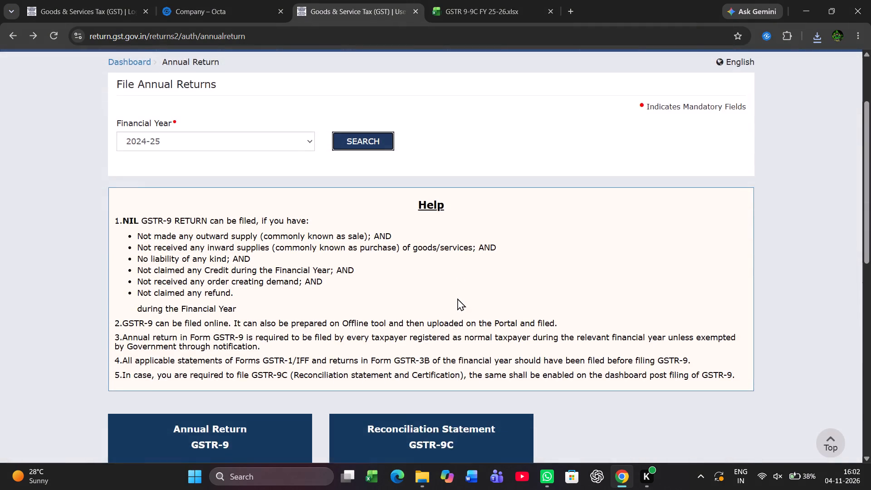
{"action": "scroll", "coordinate": [457, 298], "scroll_direction": "down", "scroll_amount": 2}
{"action": "left_click", "coordinate": [474, 178]}
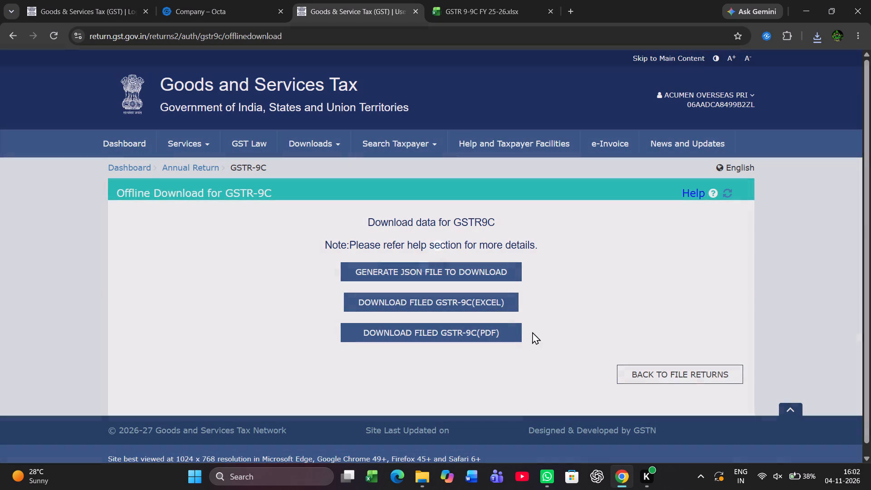
{"action": "left_click", "coordinate": [439, 339]}
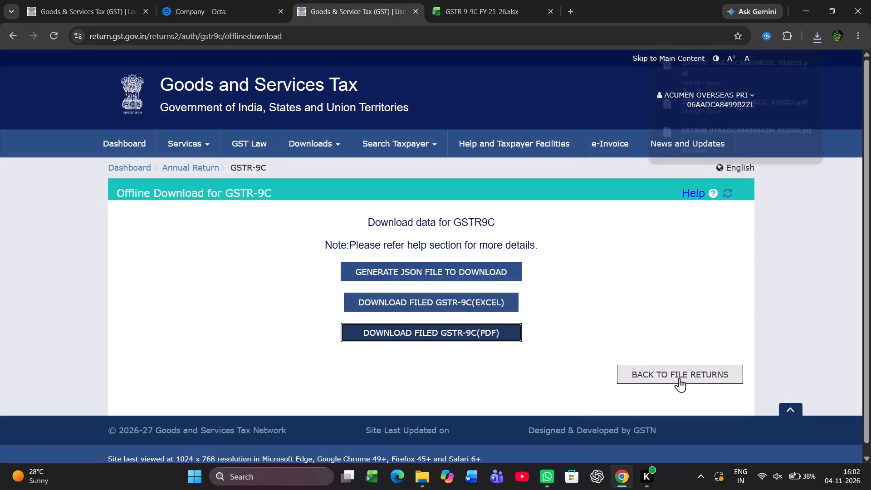
{"action": "left_click", "coordinate": [679, 378]}
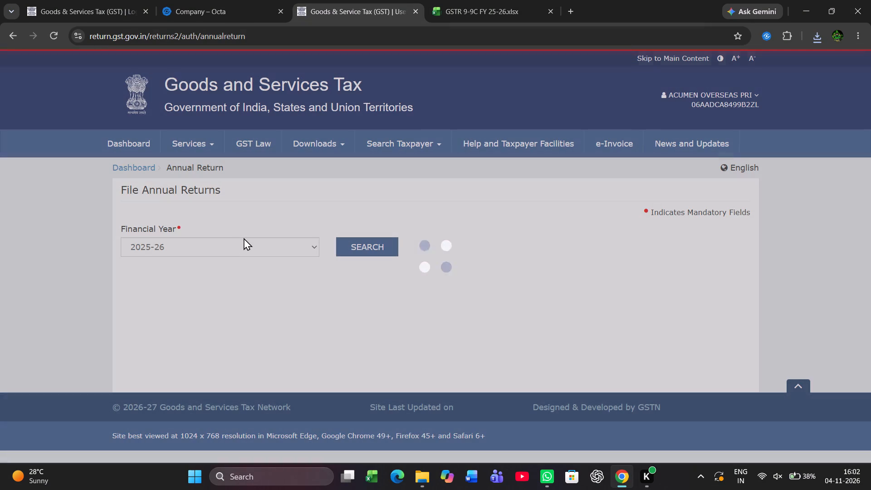
Open the online preparation dashboard of the 2025-26 GSTR-9, proceeding with No for the nil return question.
{"action": "left_click", "coordinate": [380, 249]}
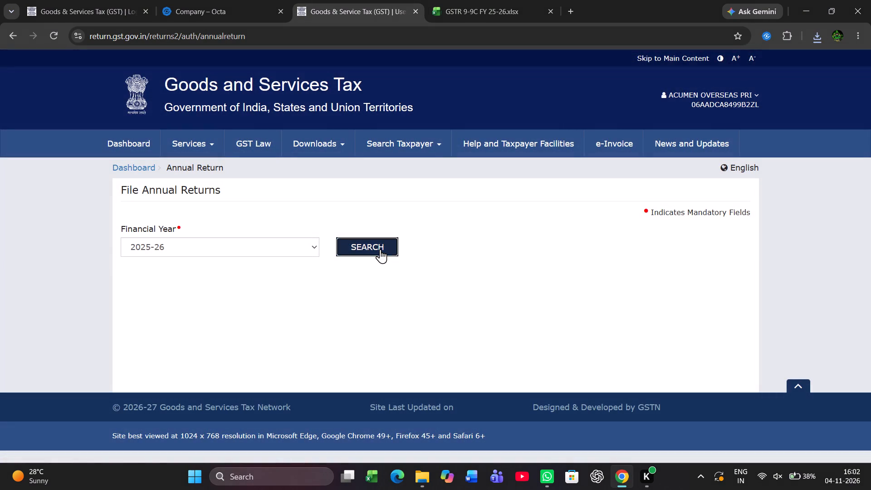
{"action": "scroll", "coordinate": [455, 317], "scroll_direction": "down", "scroll_amount": 4}
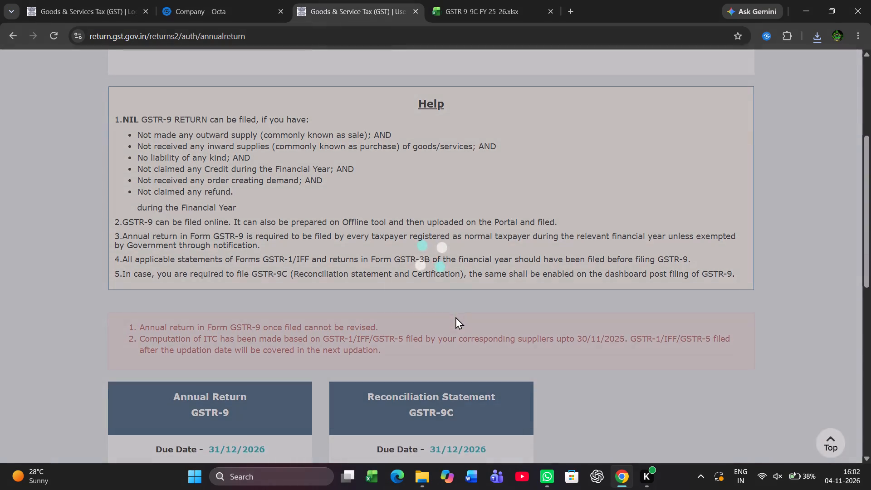
{"action": "scroll", "coordinate": [455, 317], "scroll_direction": "down", "scroll_amount": 1}
{"action": "left_click", "coordinate": [228, 387]}
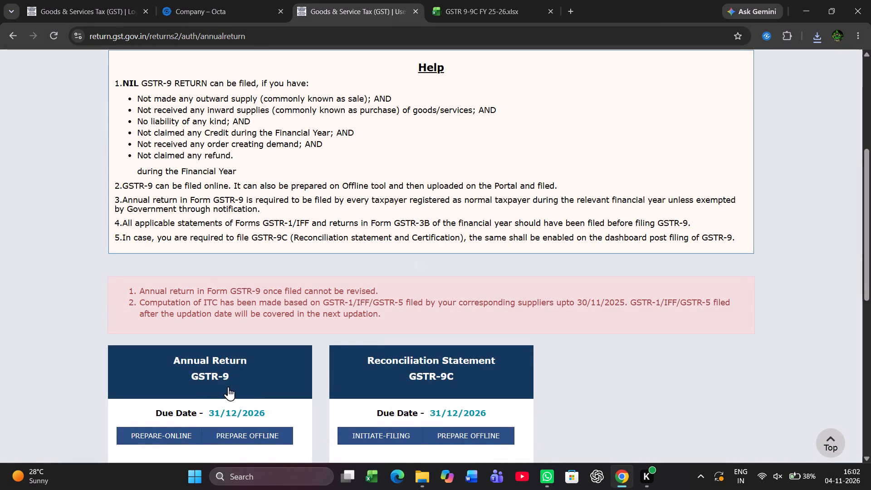
{"action": "scroll", "coordinate": [228, 387], "scroll_direction": "down", "scroll_amount": 1}
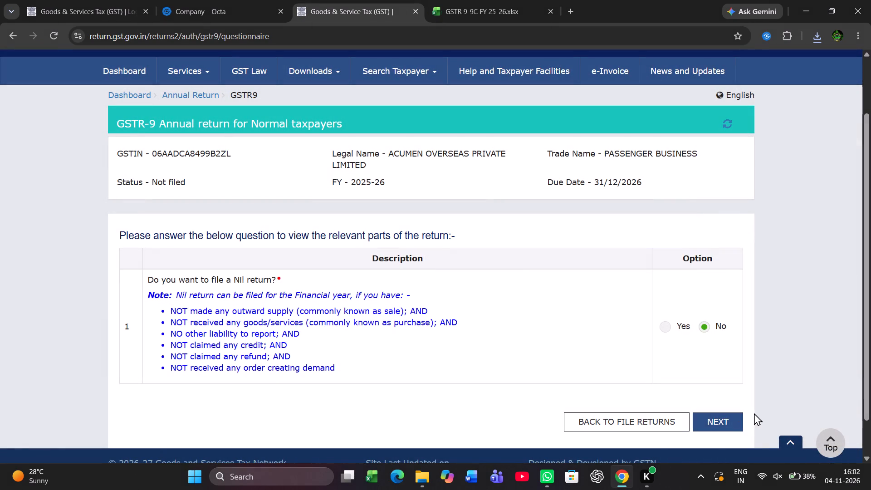
{"action": "left_click", "coordinate": [730, 421]}
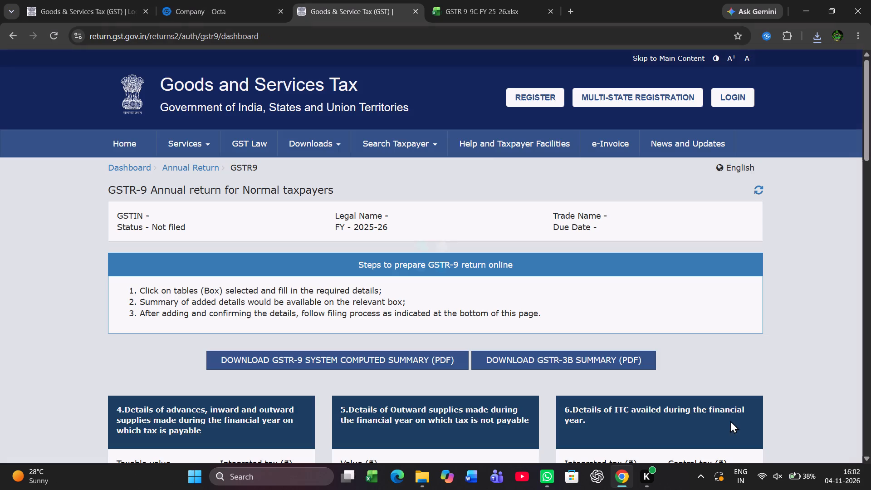
Download the 2025-26 GSTR-9 system computed, GSTR-1/1A/IFF and GSTR-3B summary PDFs, checking the recent downloads for all three.
{"action": "scroll", "coordinate": [480, 331], "scroll_direction": "down", "scroll_amount": 2}
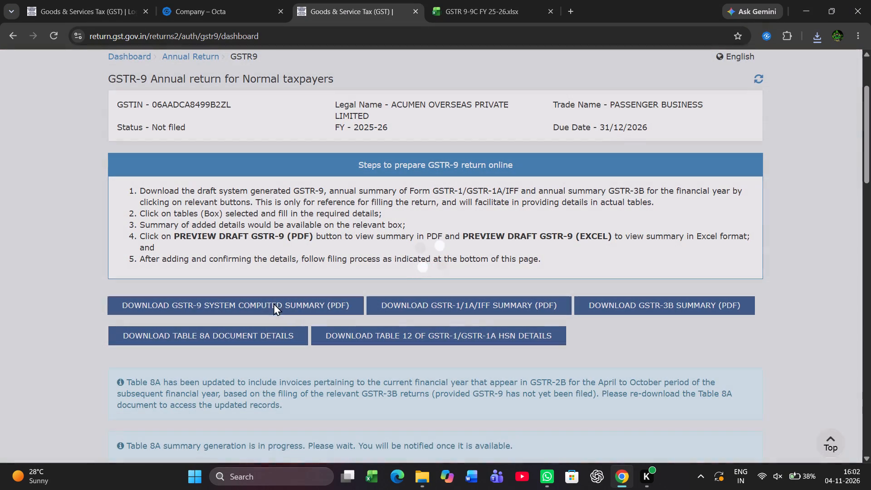
{"action": "left_click", "coordinate": [266, 305]}
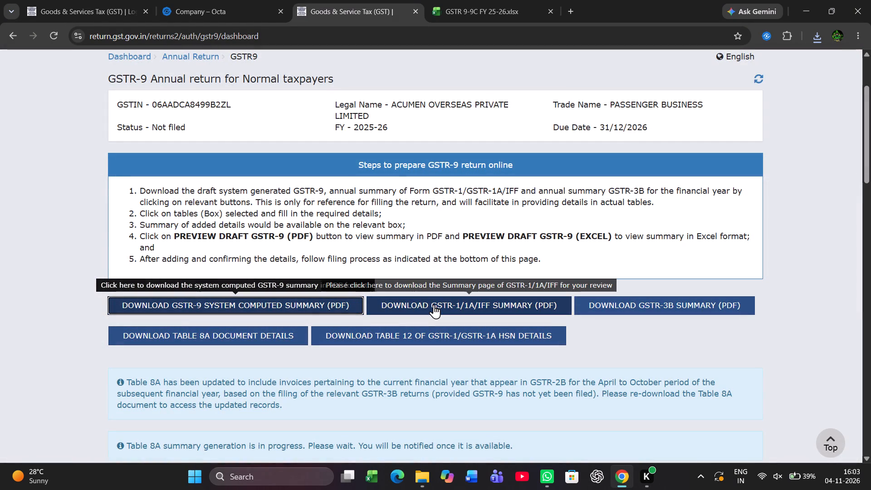
{"action": "left_click", "coordinate": [434, 304]}
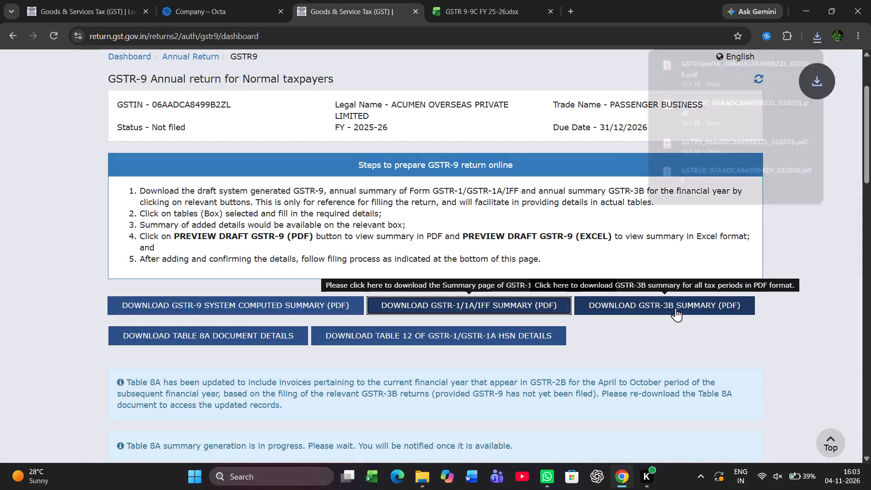
{"action": "left_click", "coordinate": [675, 308]}
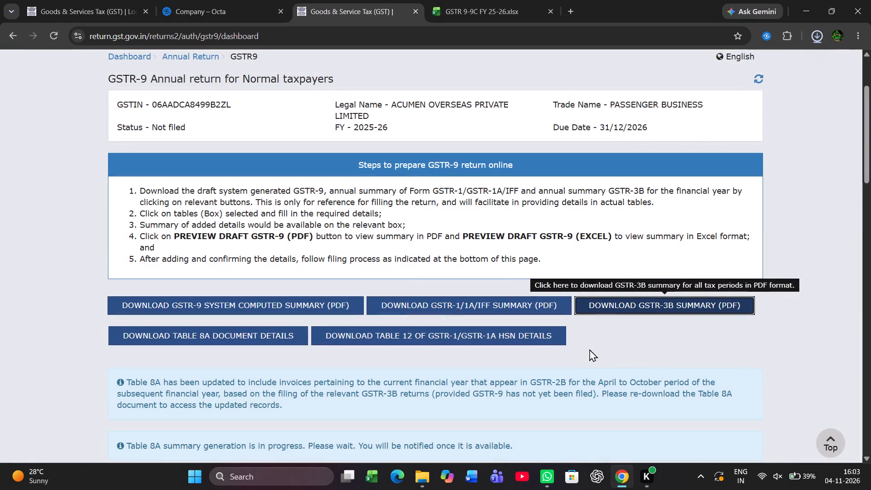
{"action": "left_click", "coordinate": [822, 41]}
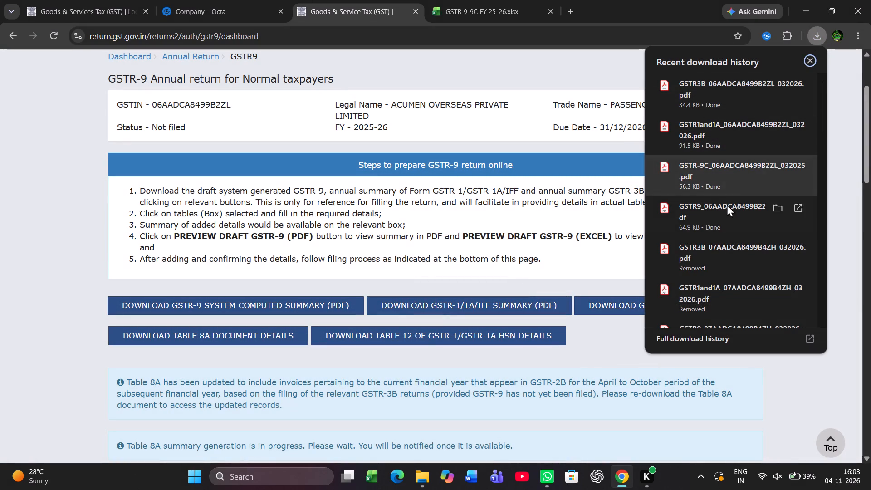
{"action": "left_click", "coordinate": [607, 246]}
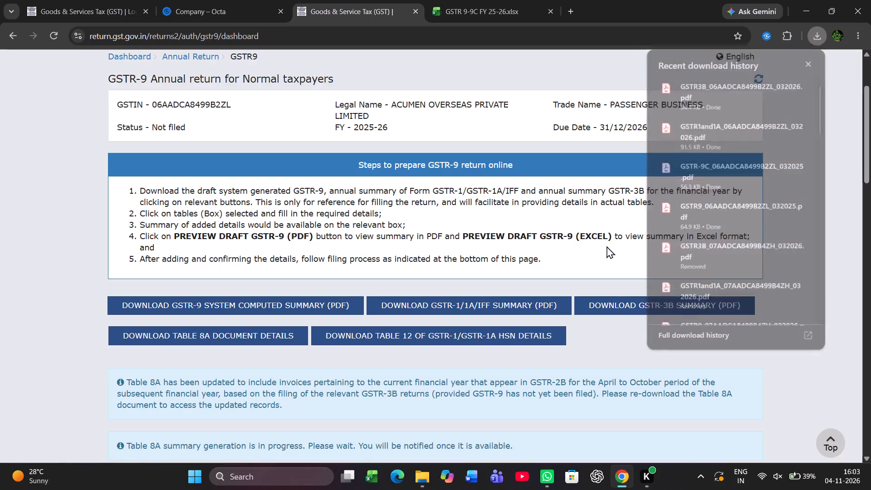
{"action": "left_click", "coordinate": [280, 310]}
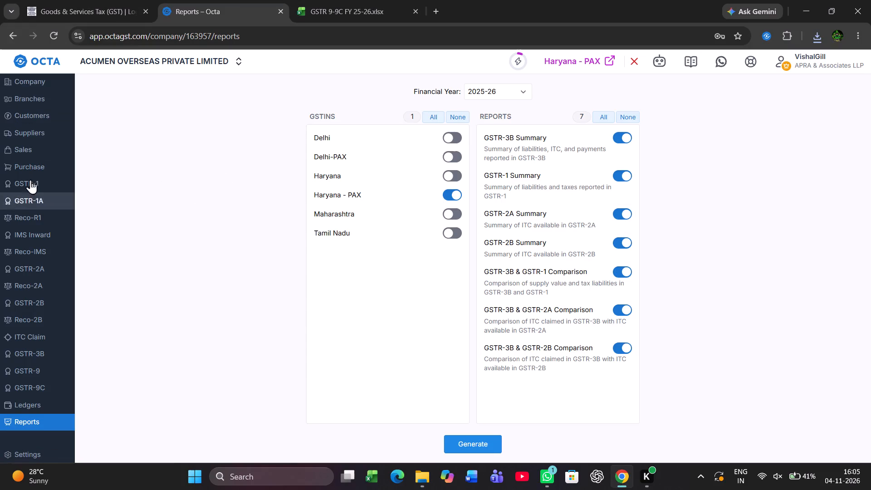
{"action": "left_click", "coordinate": [31, 186]}
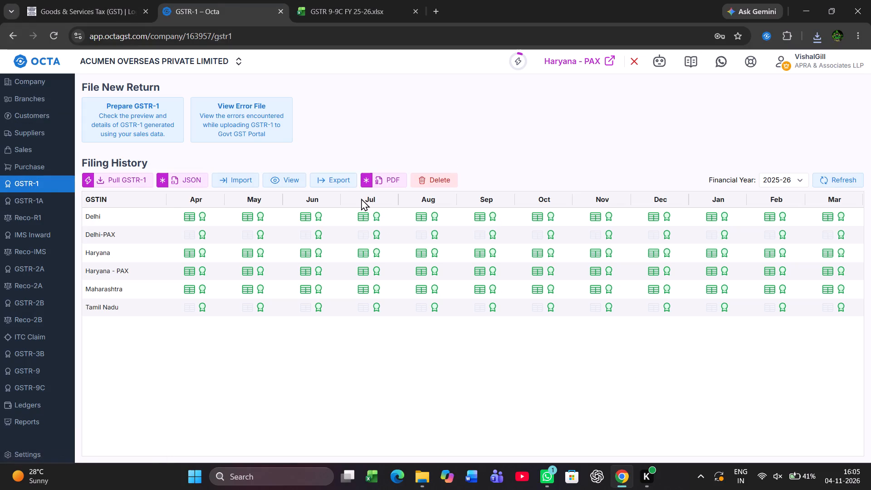
{"action": "left_click", "coordinate": [40, 62]}
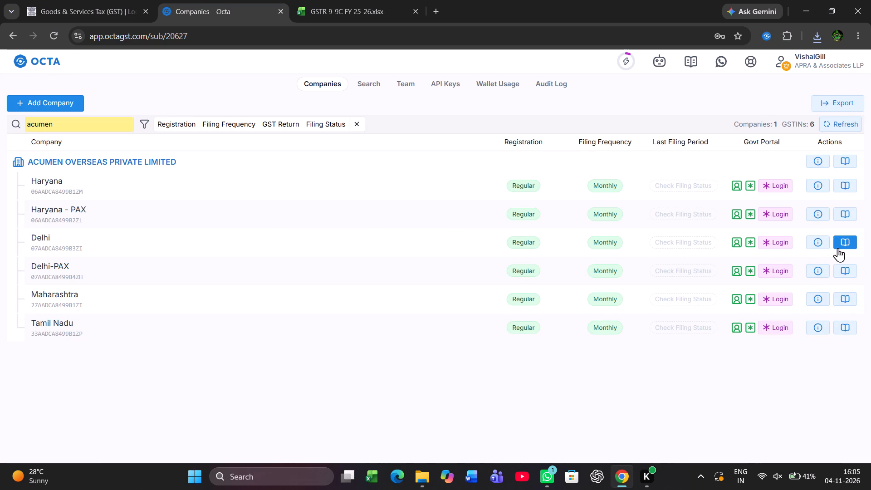
{"action": "left_click", "coordinate": [847, 270]}
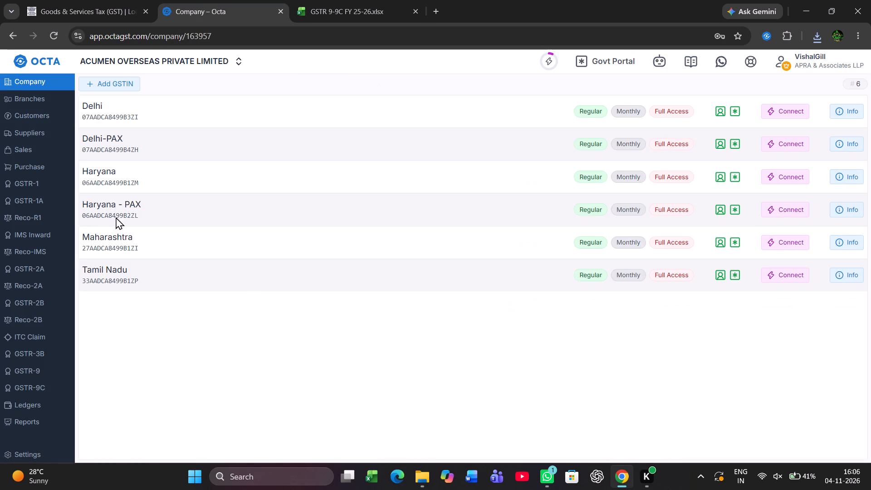
{"action": "left_click", "coordinate": [35, 179]}
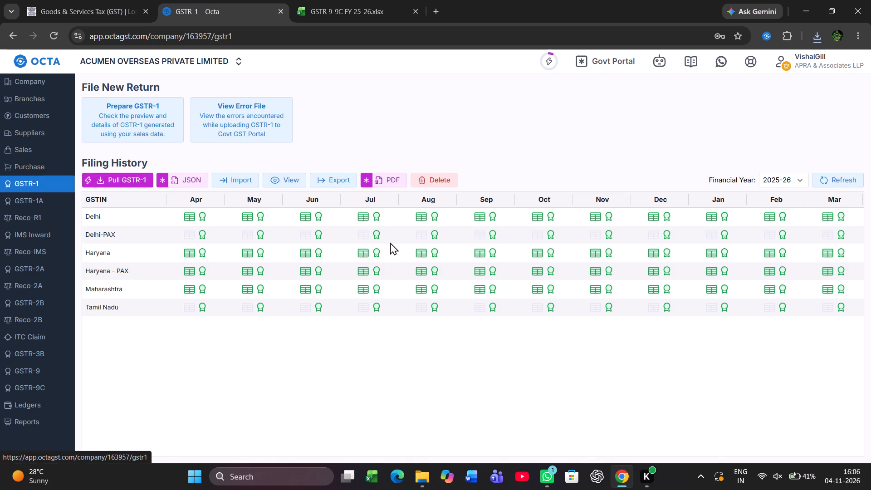
{"action": "left_click", "coordinate": [177, 180]}
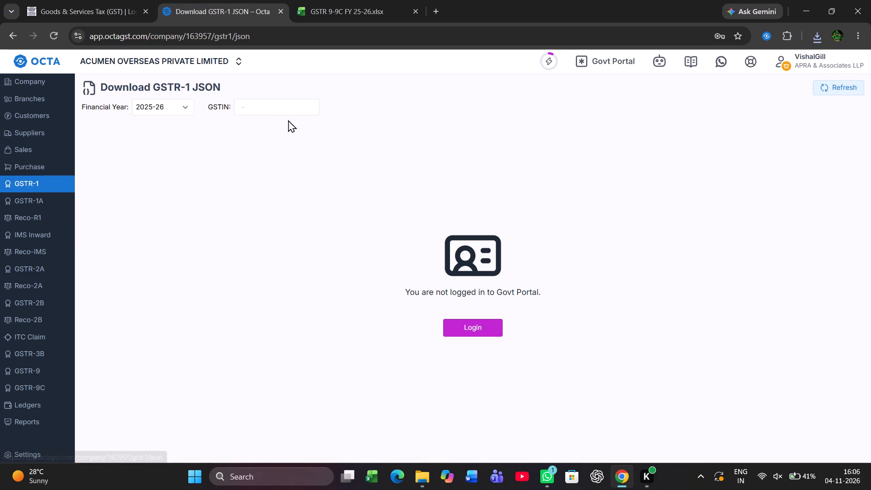
{"action": "left_click", "coordinate": [479, 324]}
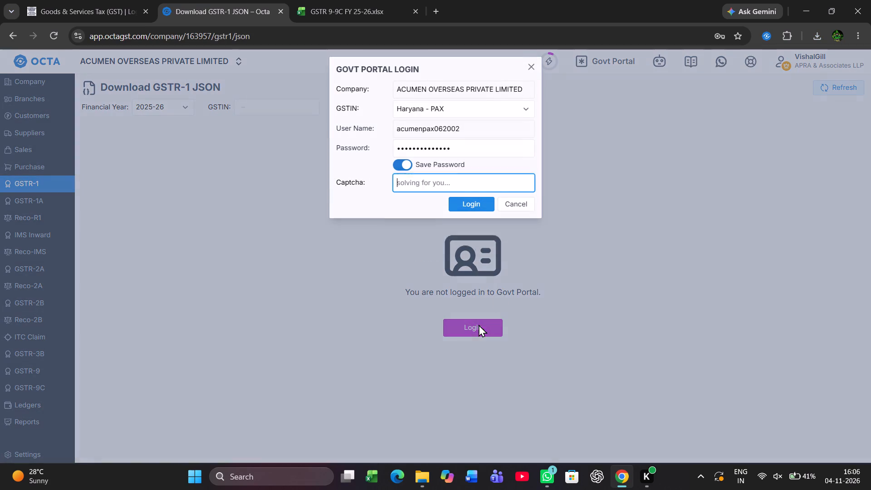
{"action": "left_click", "coordinate": [521, 112]}
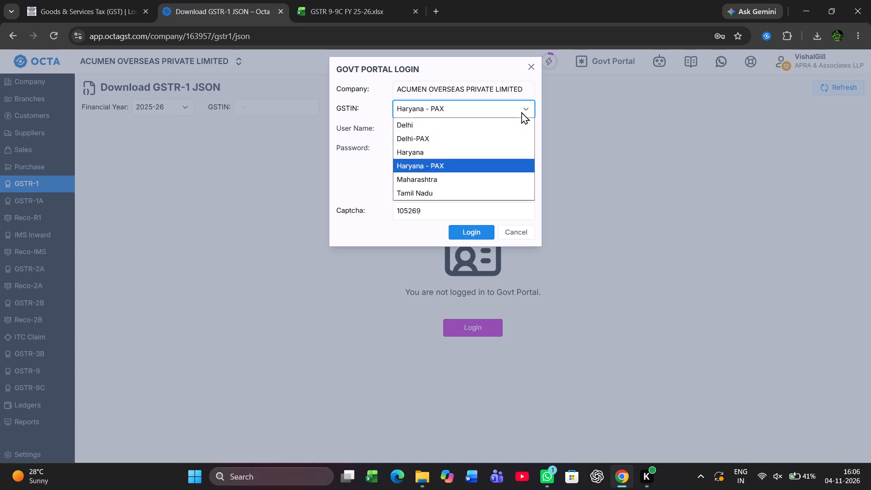
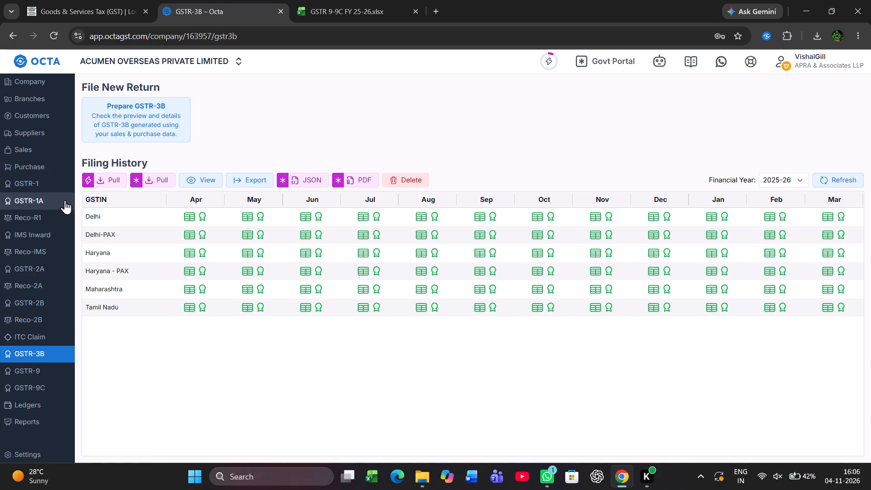
Open the GSTR-1 JSON download for Delhi-PAX for financial year 2025-26.
{"action": "left_click", "coordinate": [36, 186]}
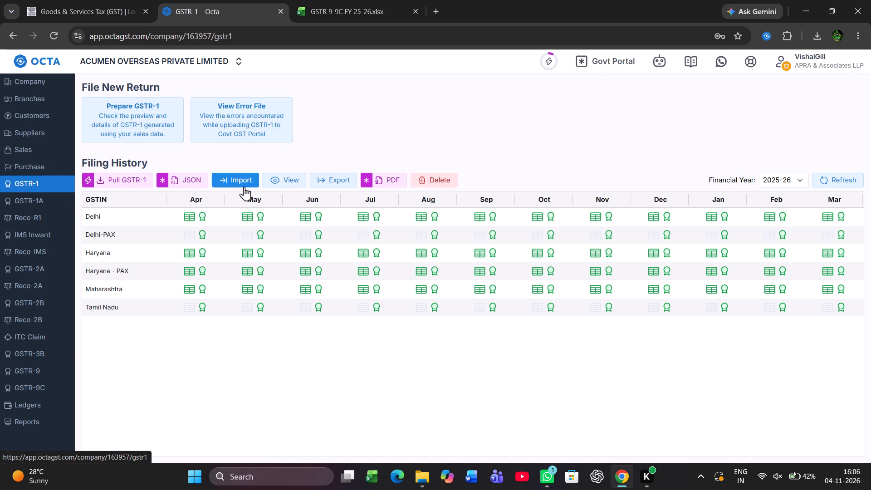
{"action": "left_click", "coordinate": [181, 177]}
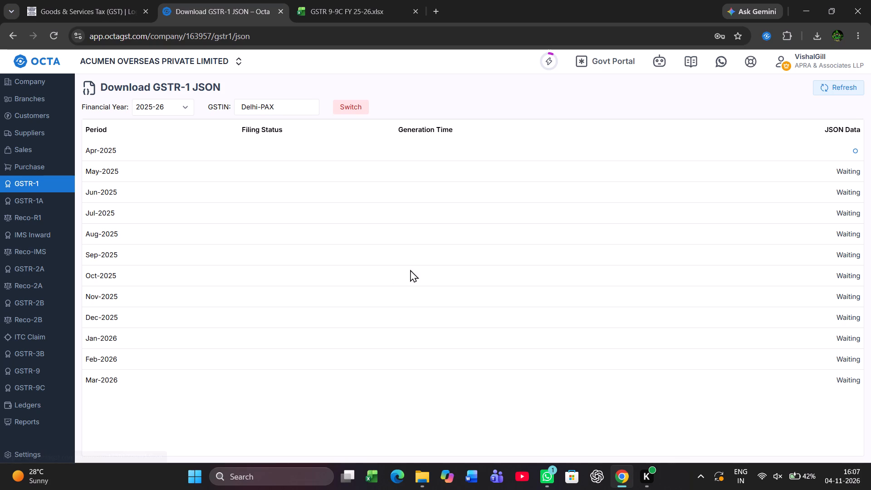